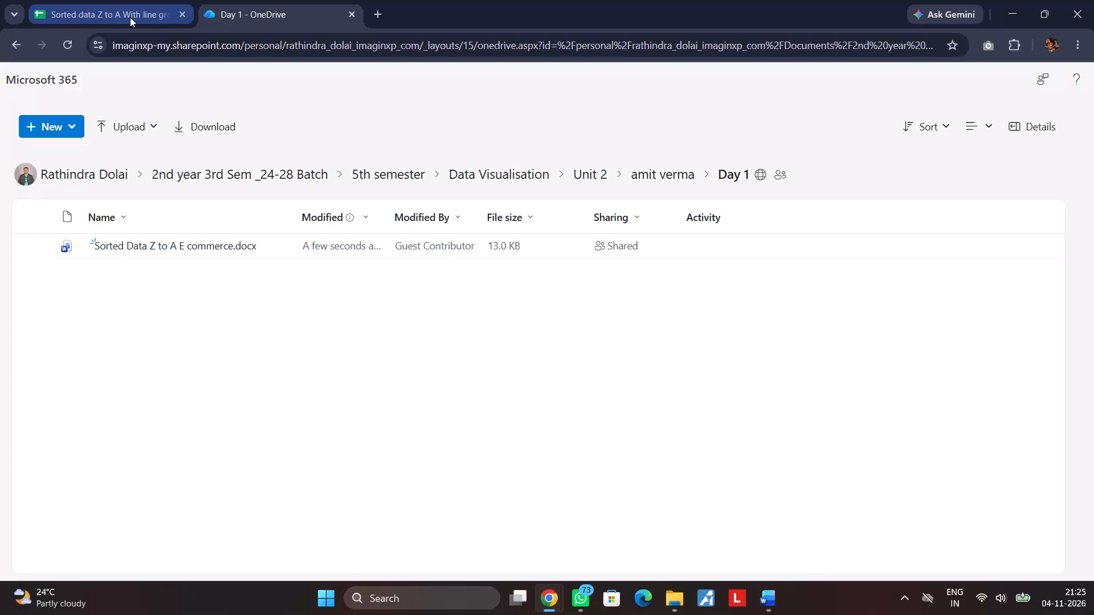
# Return to the spreadsheet 'Sorted data Z to A With line graph' and close its sharing settings.
pyautogui.click(136, 13)
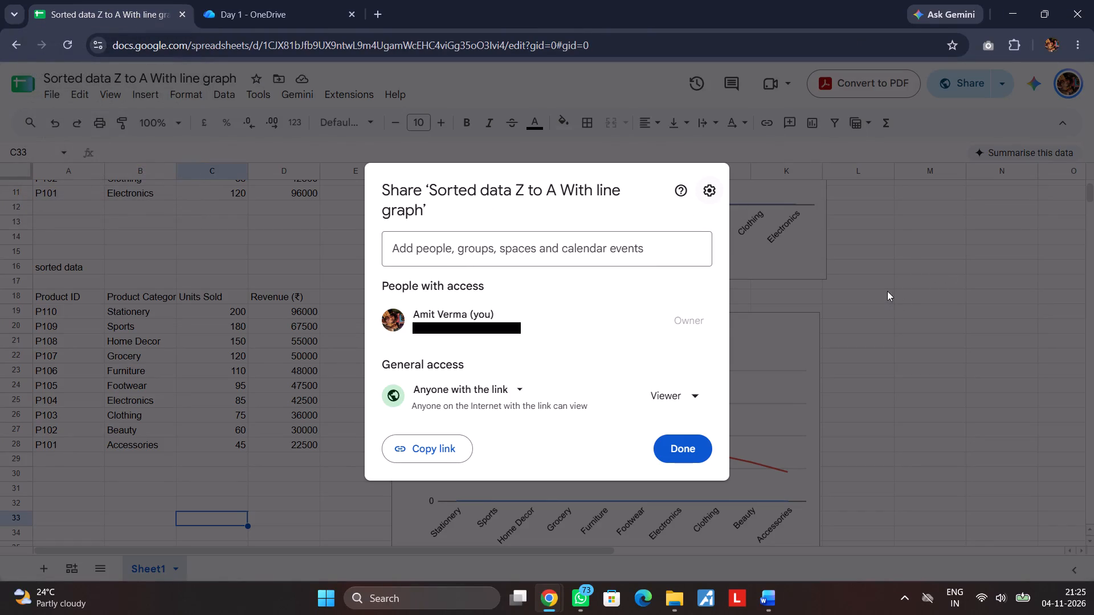
pyautogui.click(683, 448)
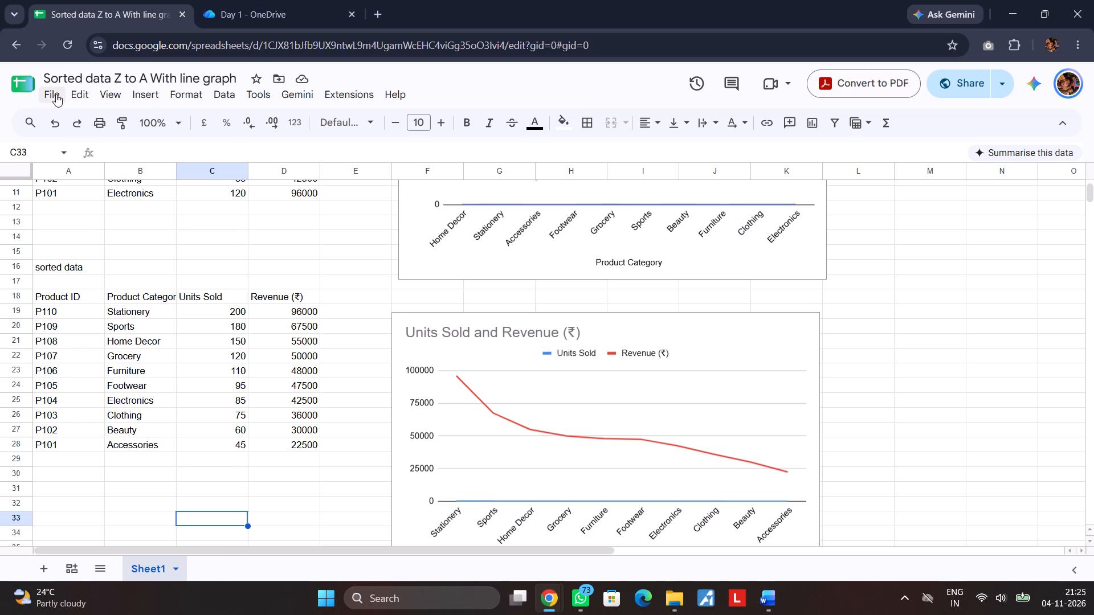
# Create a new blank spreadsheet and close its Gemini side panel.
pyautogui.click(56, 94)
pyautogui.click(70, 120)
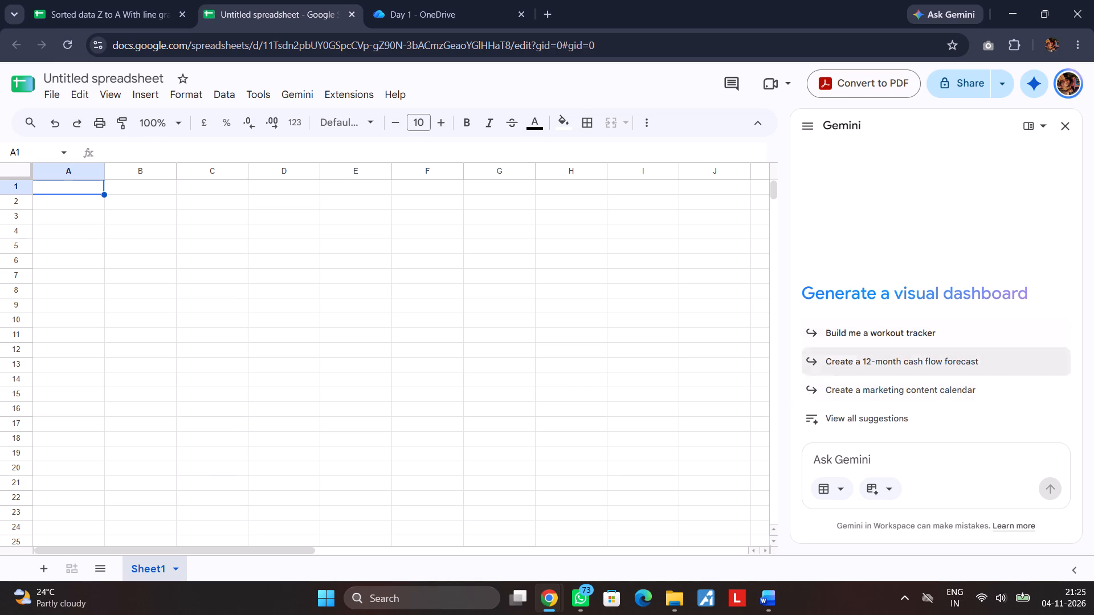
pyautogui.click(1068, 132)
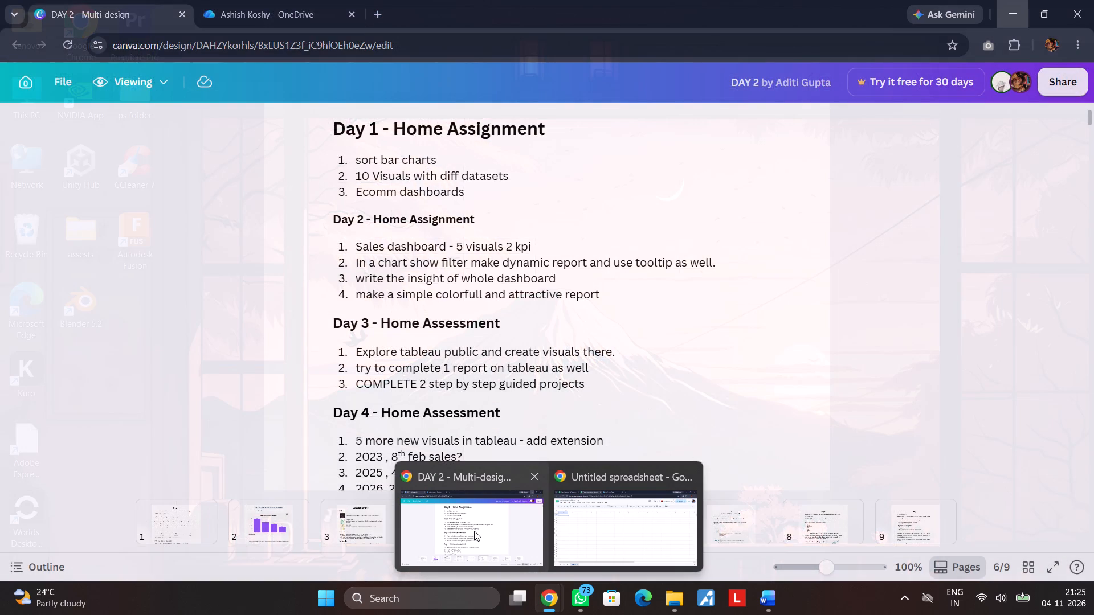
# Switch to the window with the Canva home assignment list and view the other student's Unit 2 OneDrive folder.
pyautogui.click(474, 531)
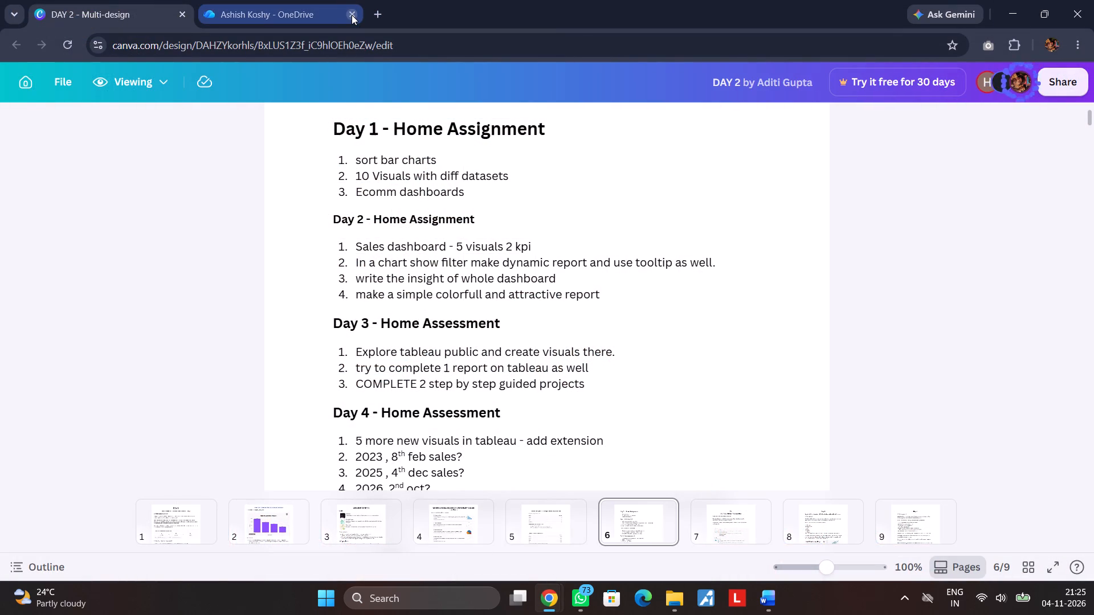
pyautogui.click(303, 14)
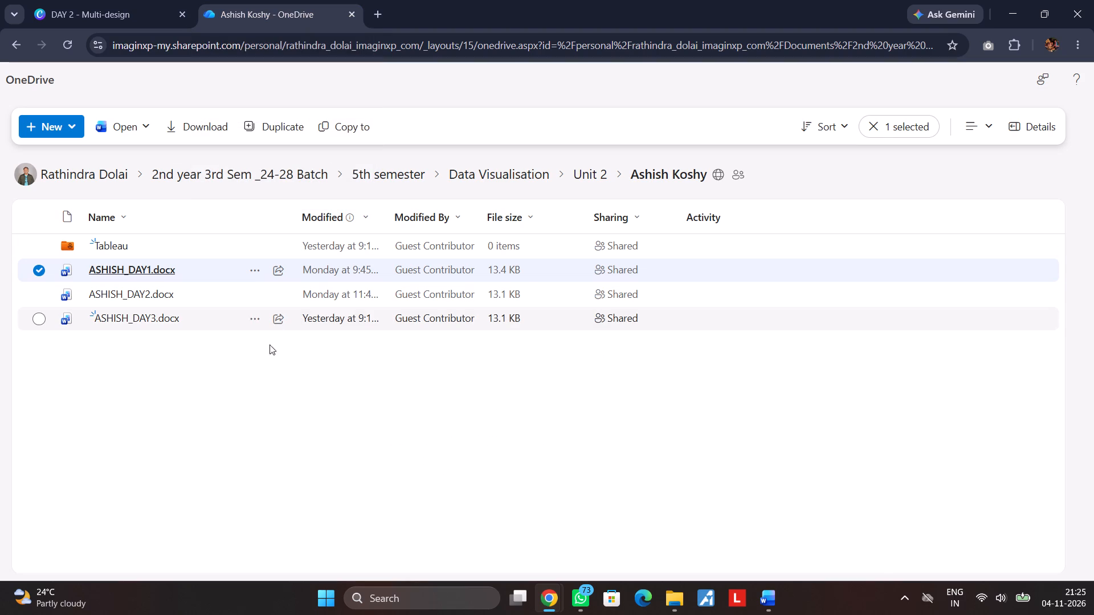
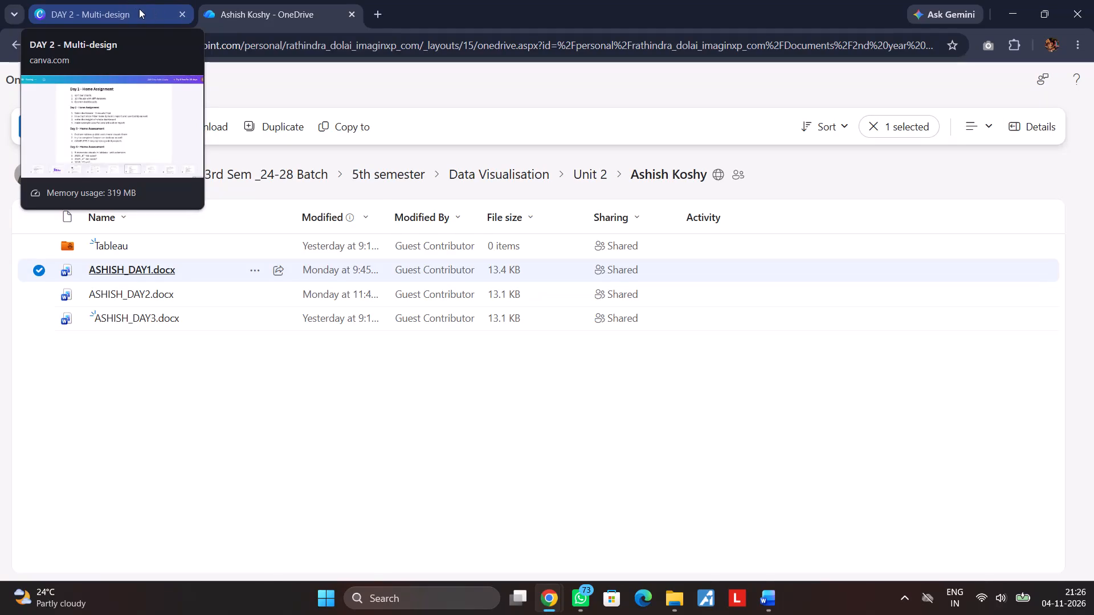
# Return to the 'DAY 2 - Multi-design' Canva document to view the home assignment list.
pyautogui.click(130, 9)
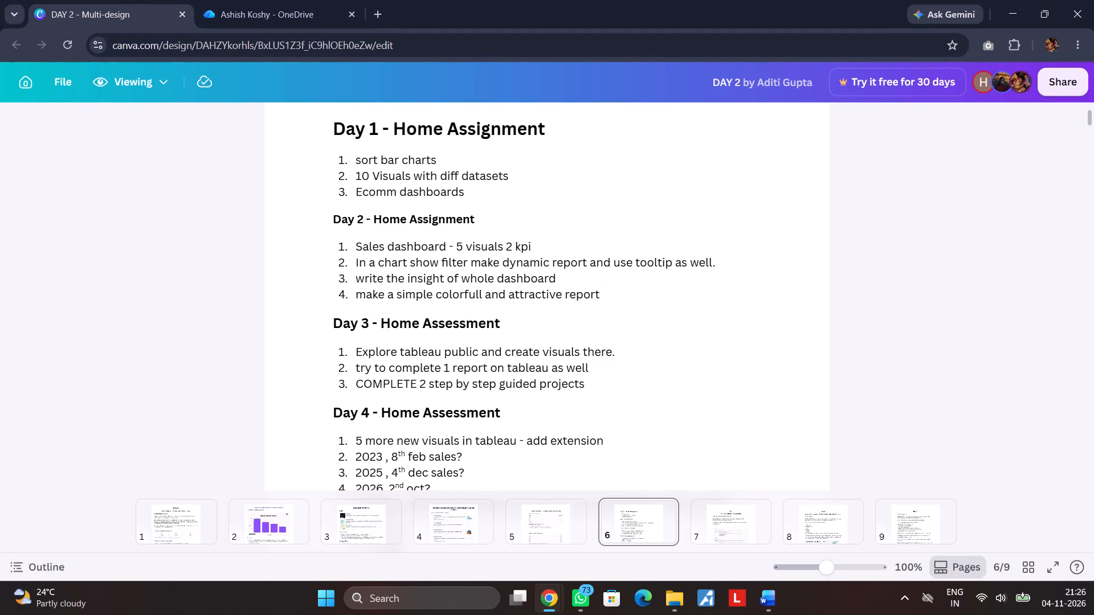
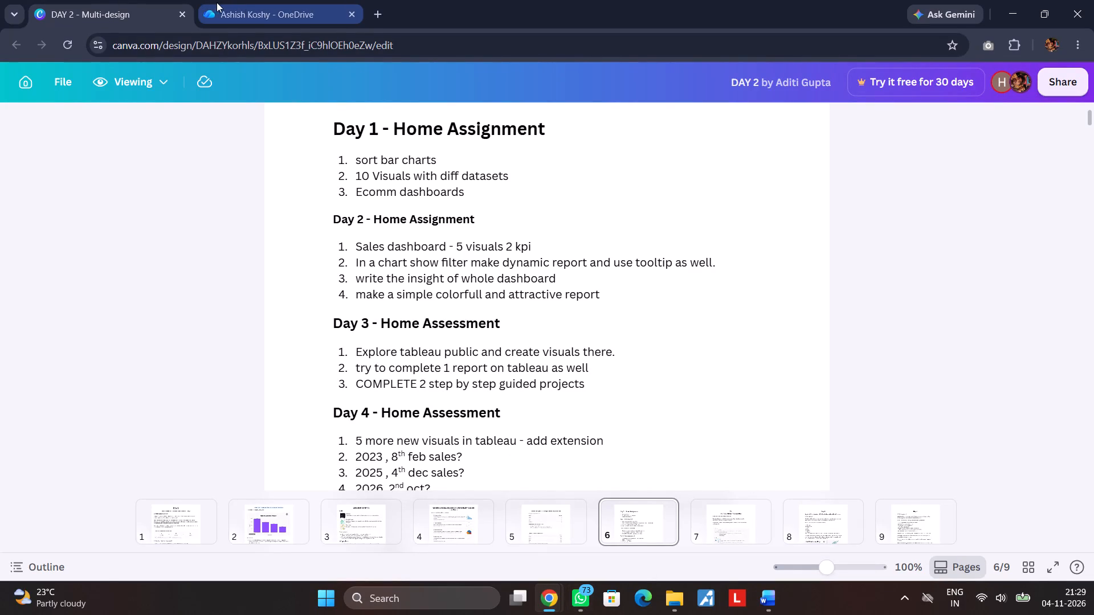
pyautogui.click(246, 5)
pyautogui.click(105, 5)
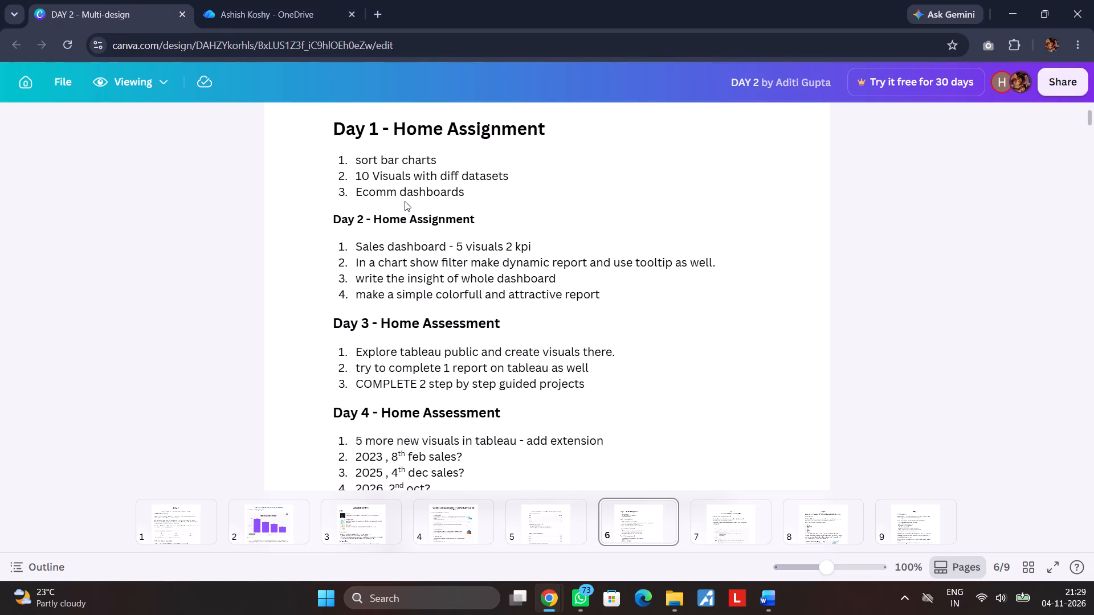
# Start a screen capture of the home assignment list in the Canva document.
pyautogui.press('Print')
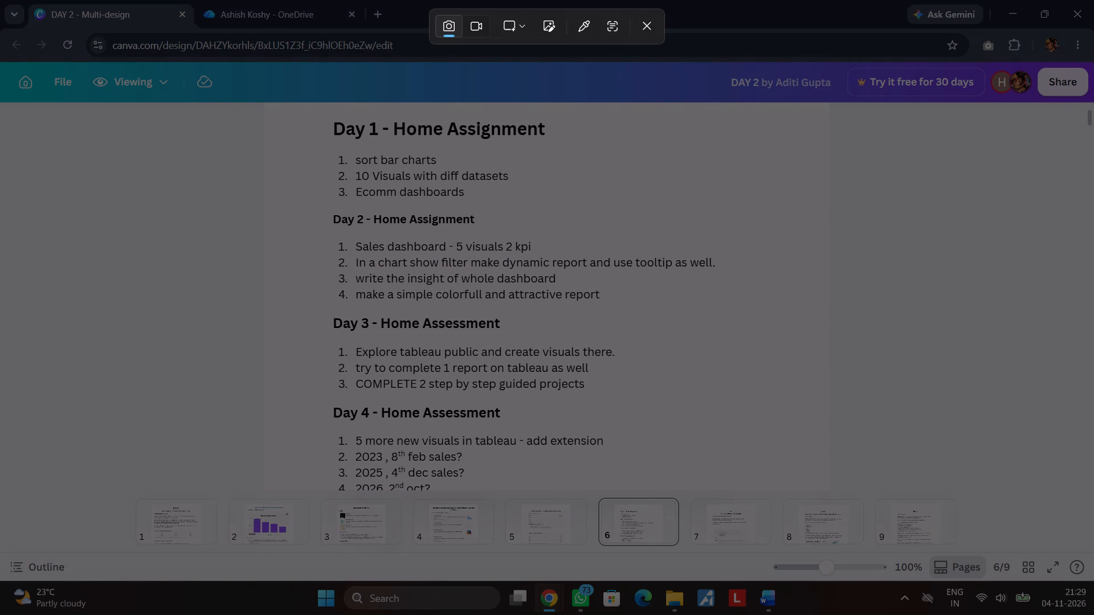
# Capture a screenshot region covering the Day 1, Day 2 and Day 3 home assignment lists at their full text width.
pyautogui.moveTo(315, 116); pyautogui.dragTo(654, 399)
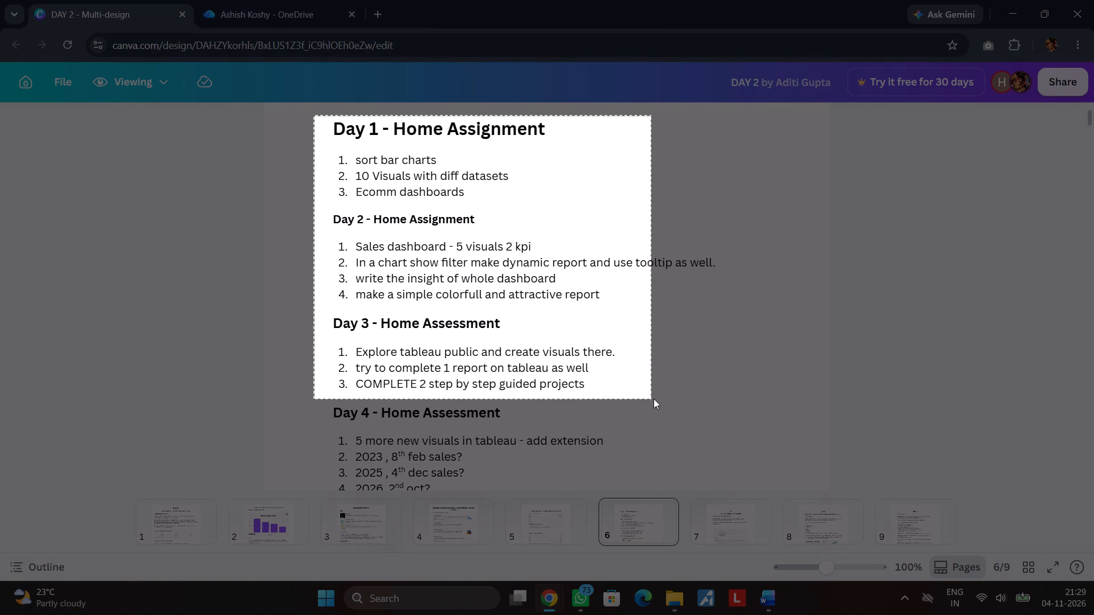
pyautogui.moveTo(654, 399); pyautogui.dragTo(735, 398)
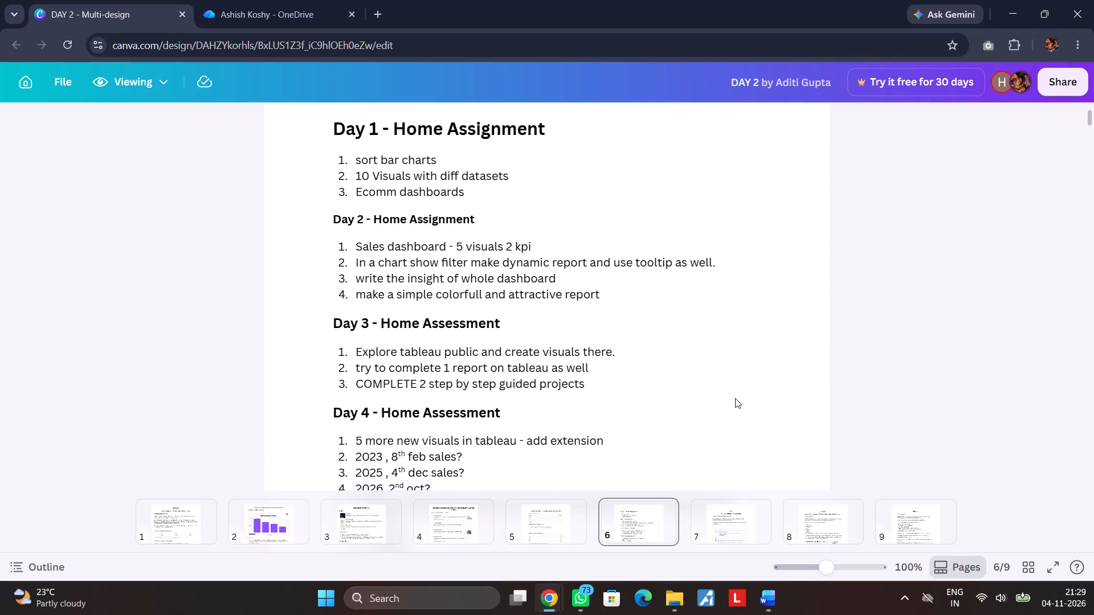
# Capture a screenshot region covering the complete Day 4 - Home Assessment list, from its heading through item 6.
pyautogui.scroll(-3, 508, 391)
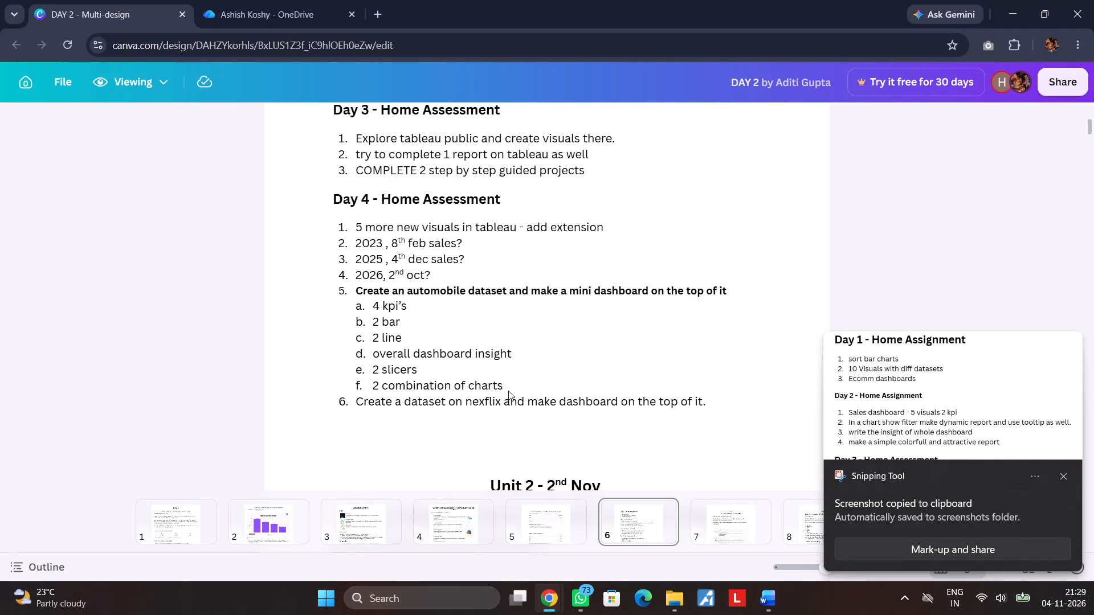
pyautogui.press('Insert')
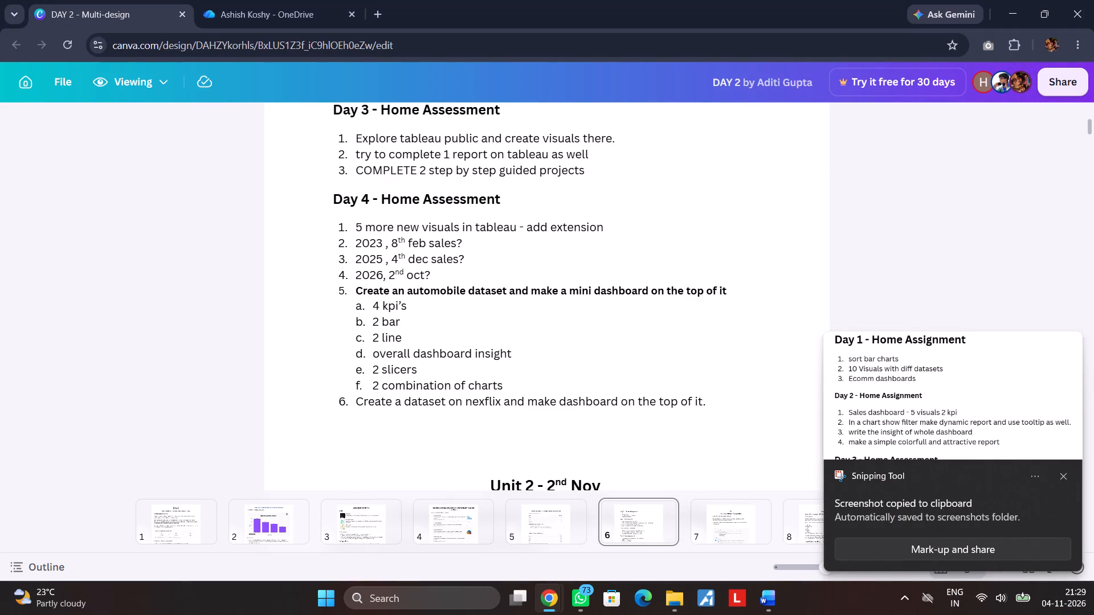
pyautogui.scroll(1, 618, 420)
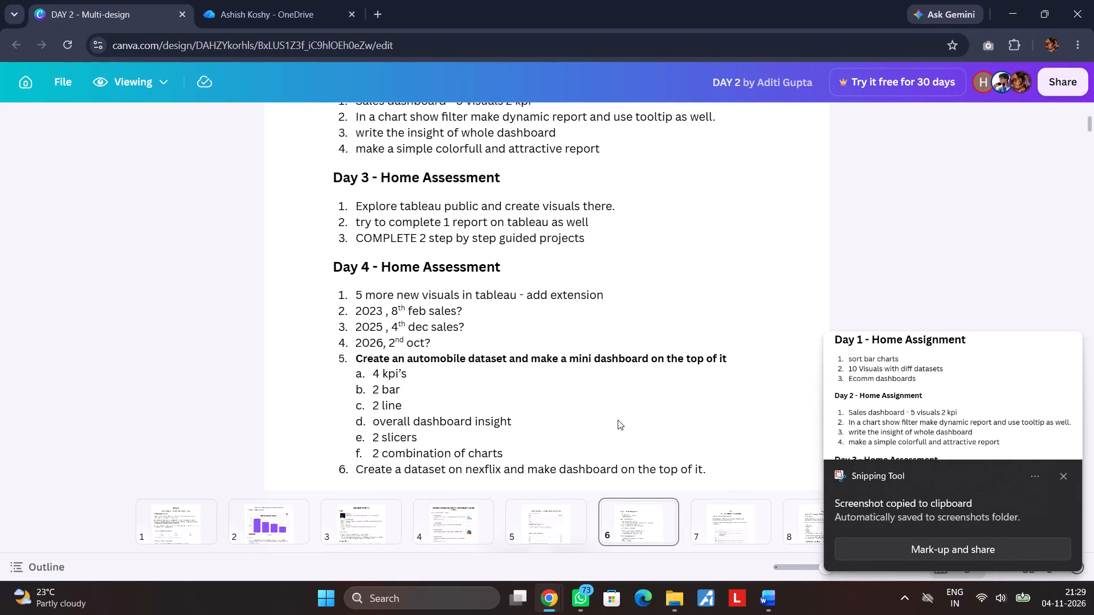
pyautogui.press('Print')
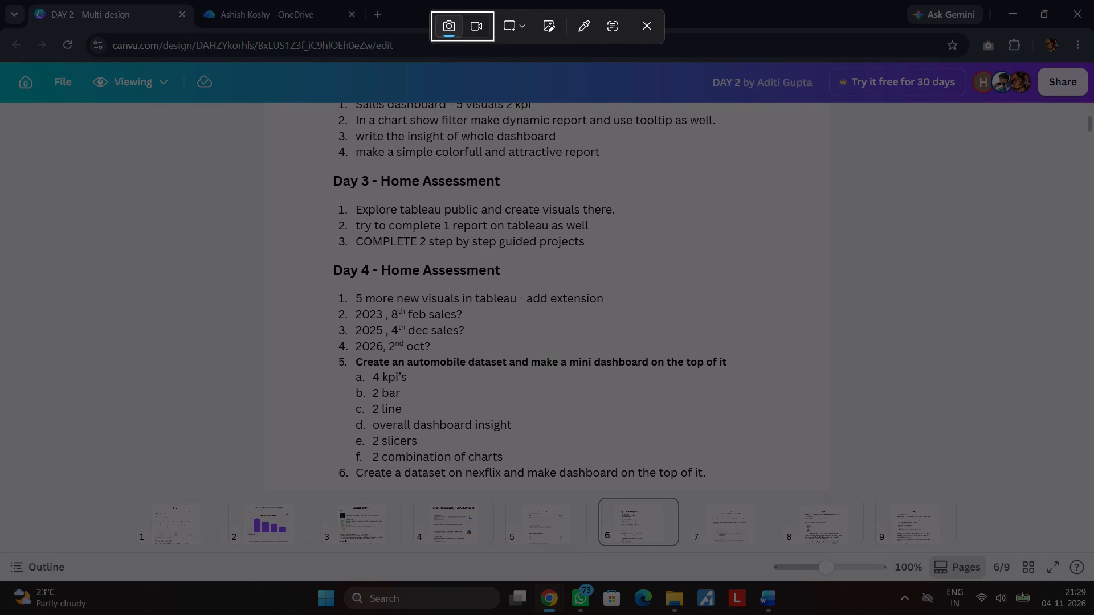
pyautogui.moveTo(316, 256); pyautogui.dragTo(752, 486)
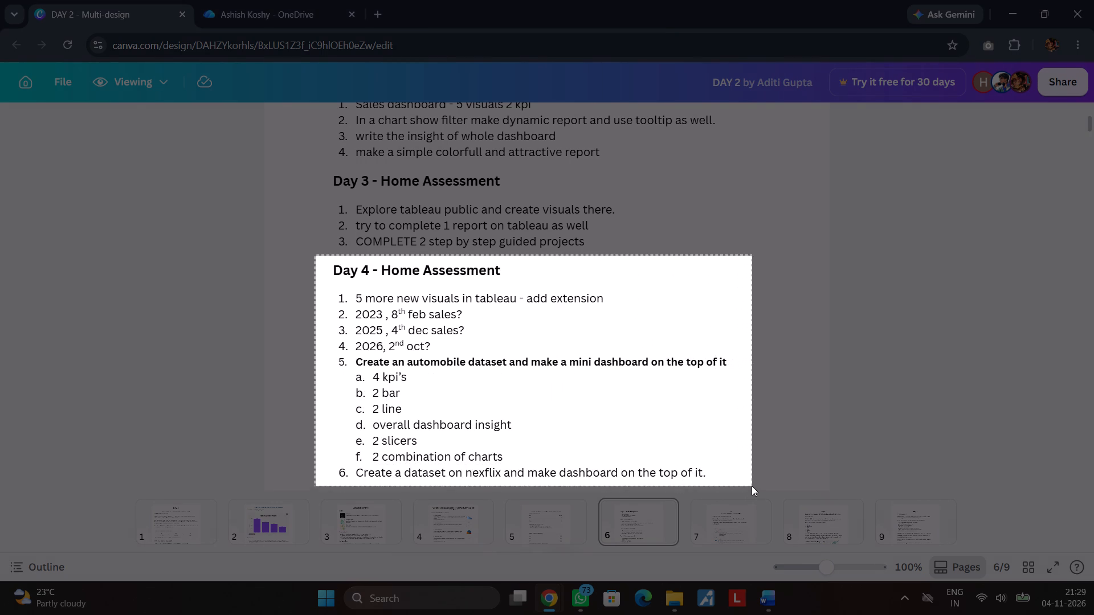
pyautogui.moveTo(752, 486); pyautogui.dragTo(752, 486)
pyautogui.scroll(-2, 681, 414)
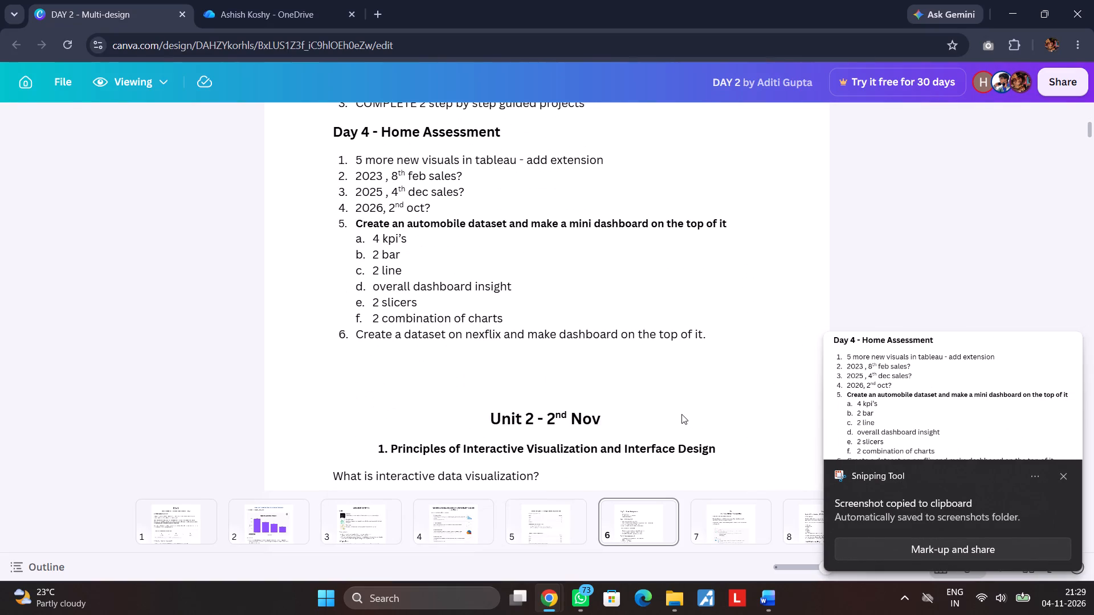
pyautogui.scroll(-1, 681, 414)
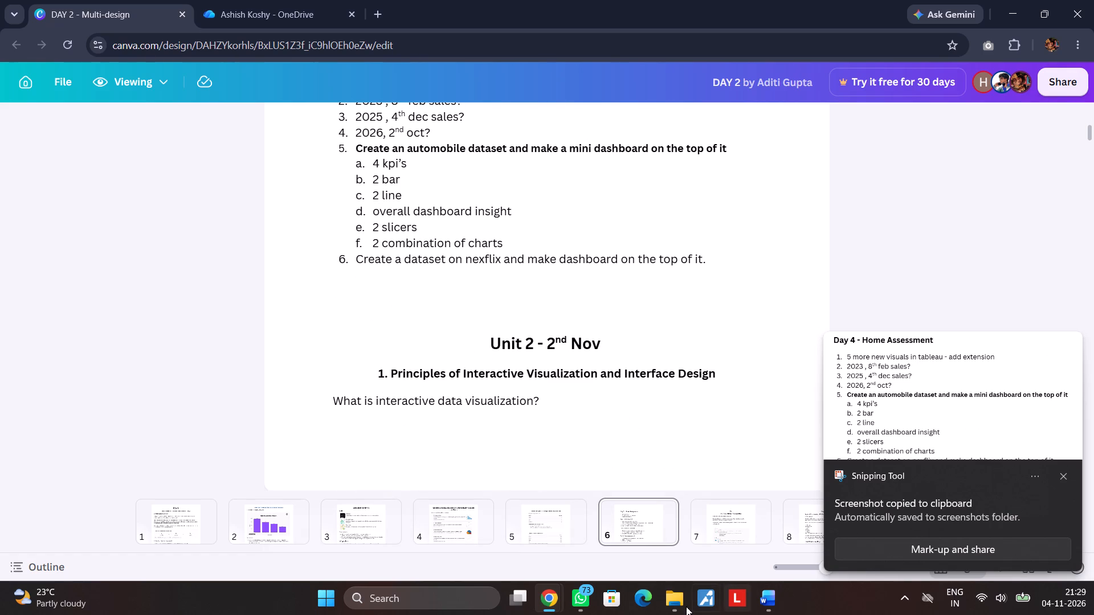
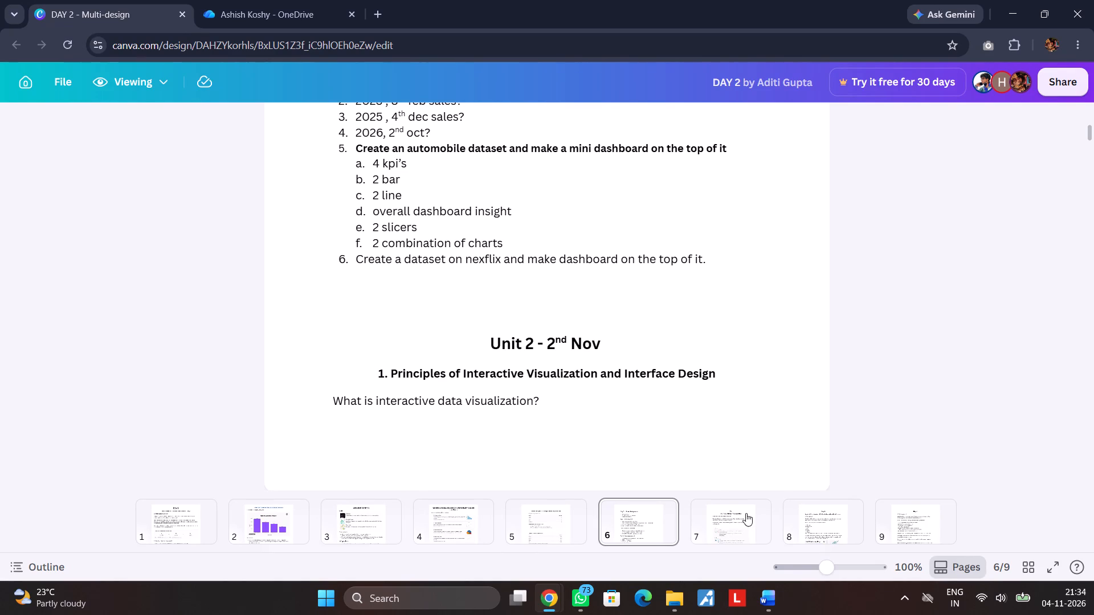
pyautogui.click(272, 0)
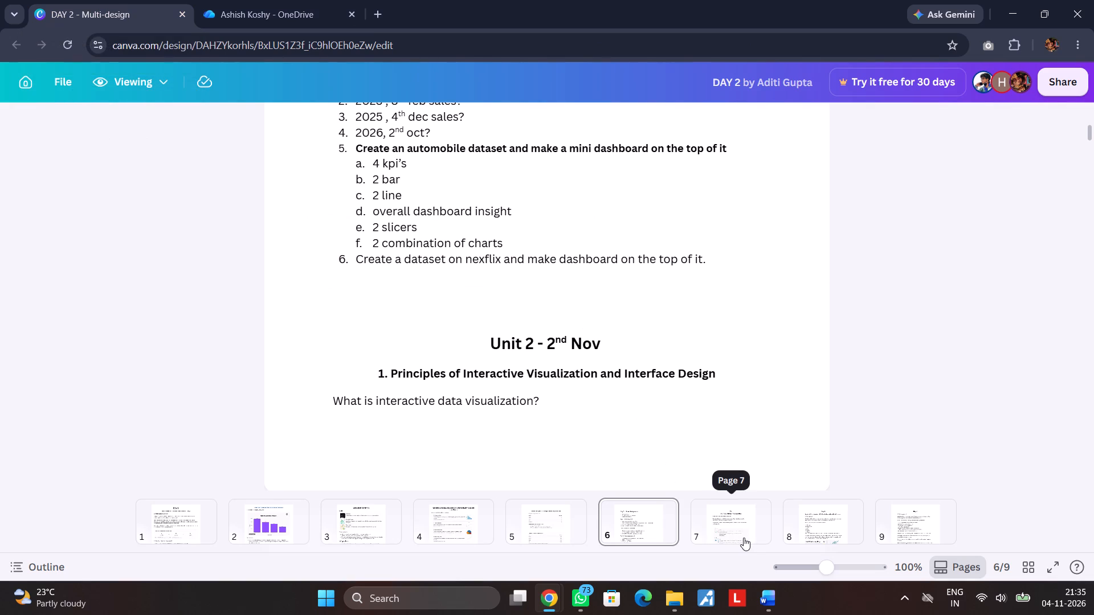
pyautogui.click(730, 512)
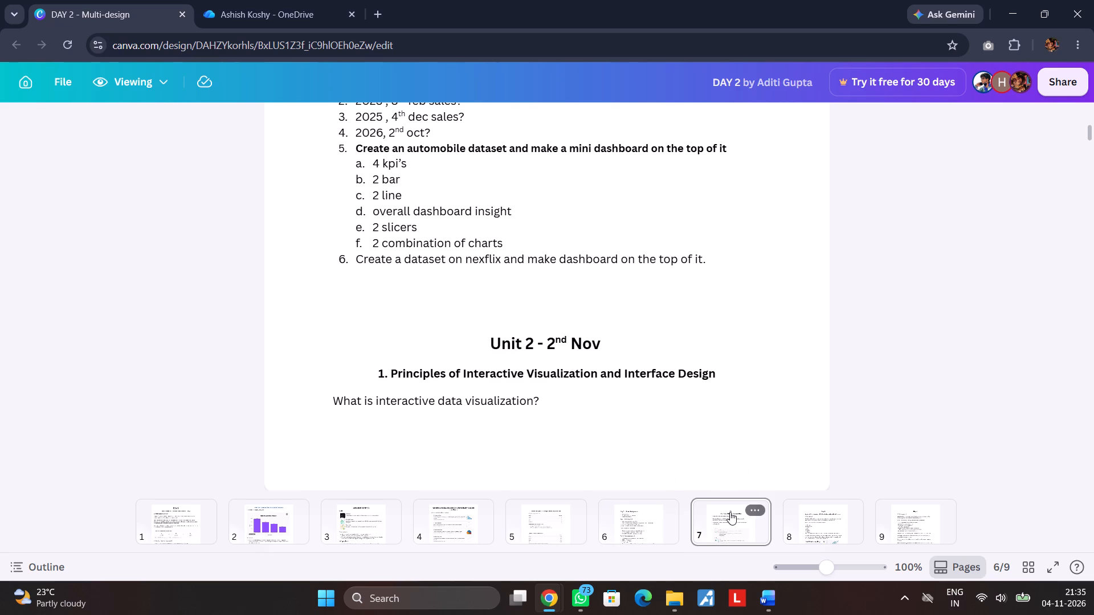
pyautogui.click(635, 514)
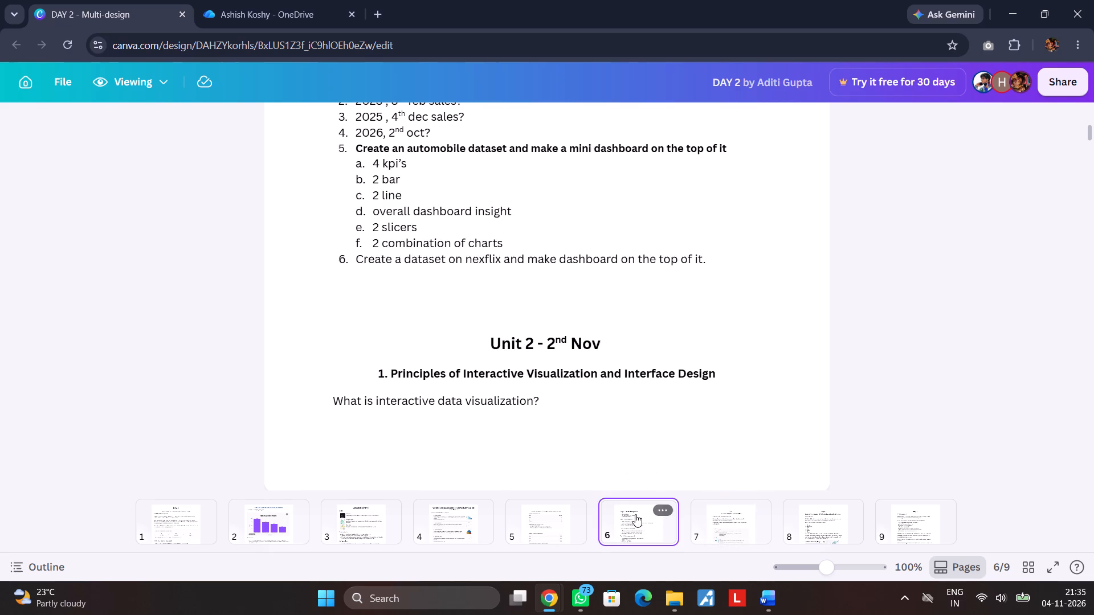
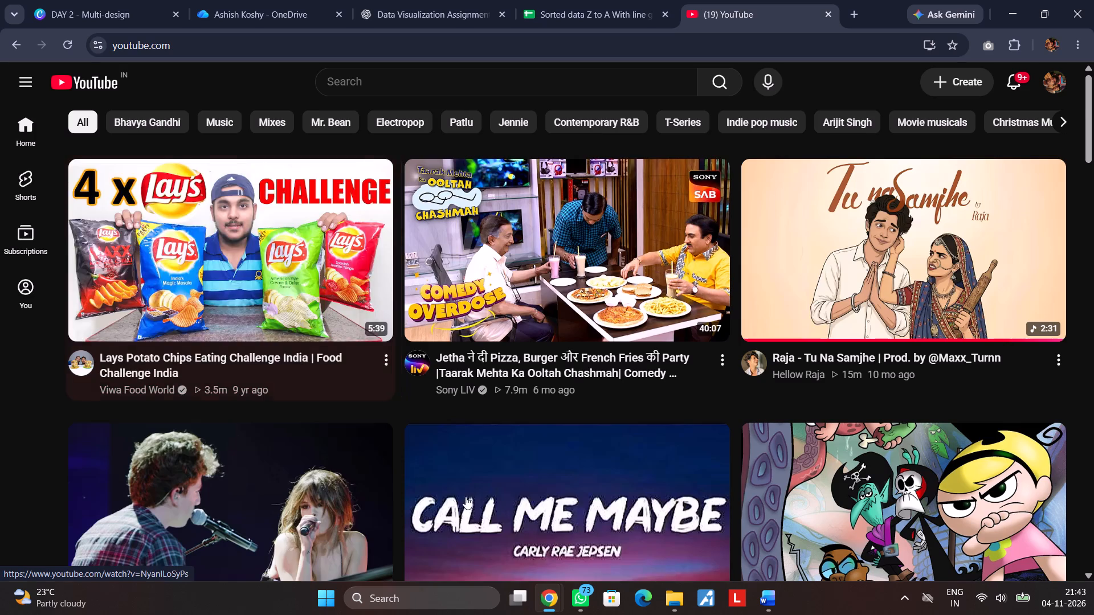
pyautogui.scroll(-3, 466, 489)
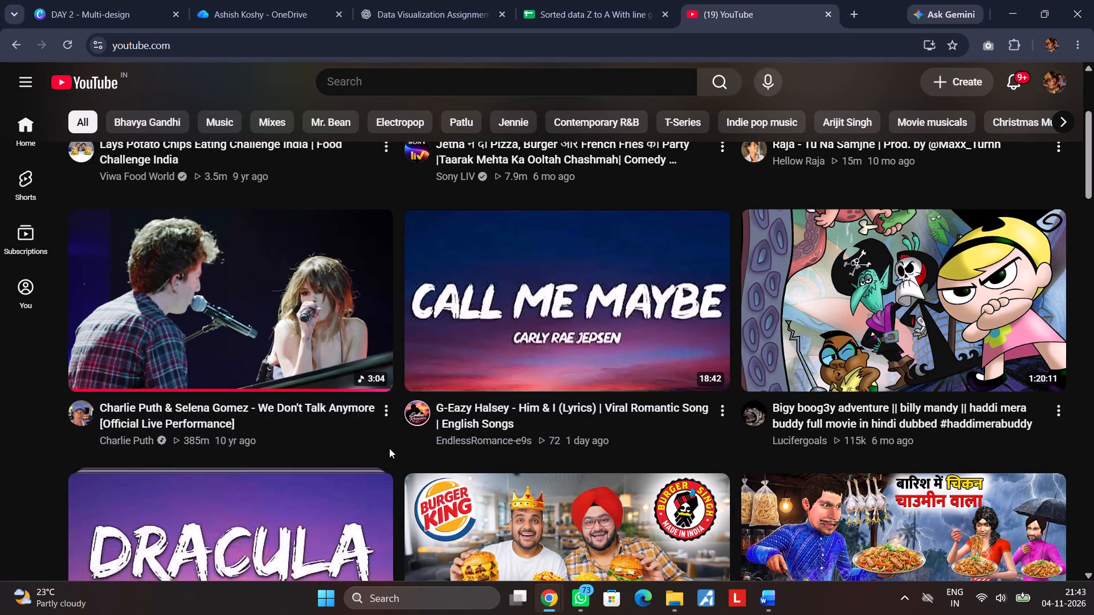
pyautogui.scroll(2, 1093, 448)
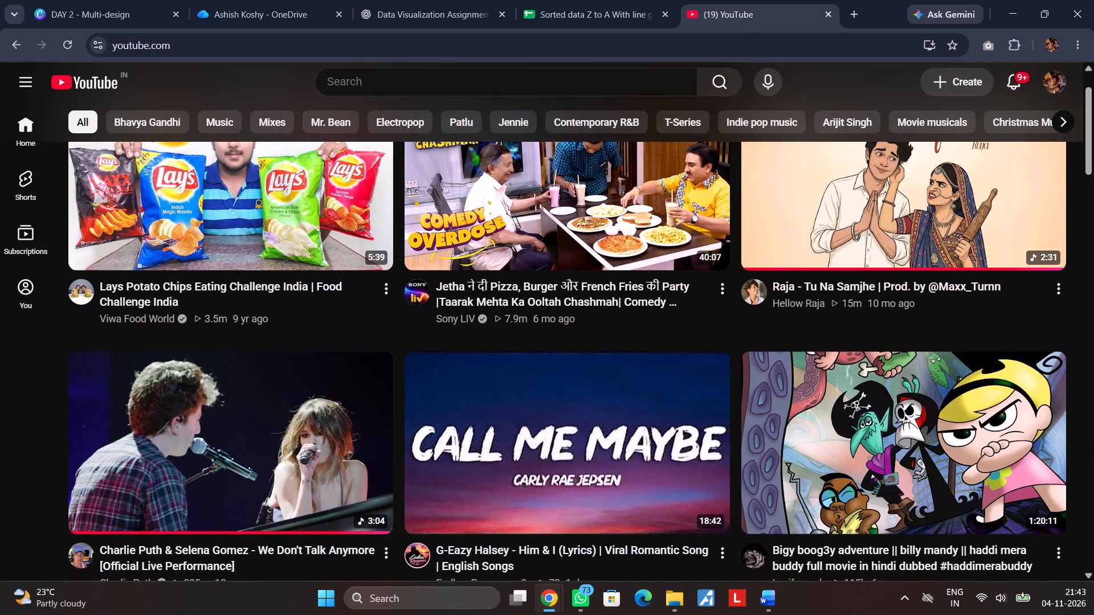
pyautogui.scroll(2, 1093, 447)
pyautogui.click(497, 84)
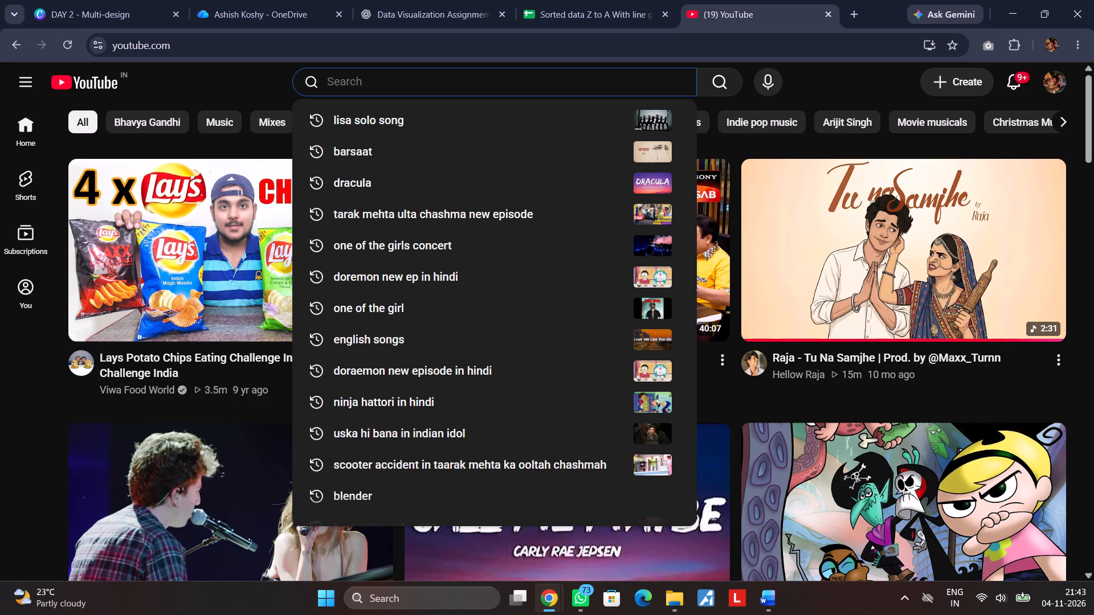
pyautogui.write('kishor kumar')
pyautogui.press('space')
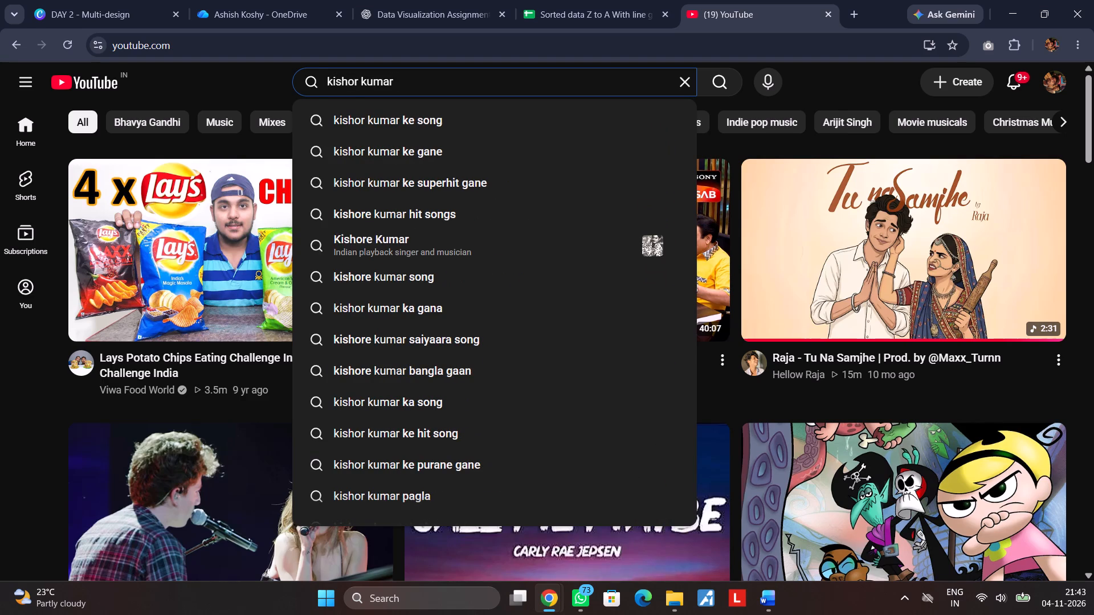
pyautogui.write('songs')
pyautogui.press('Return')
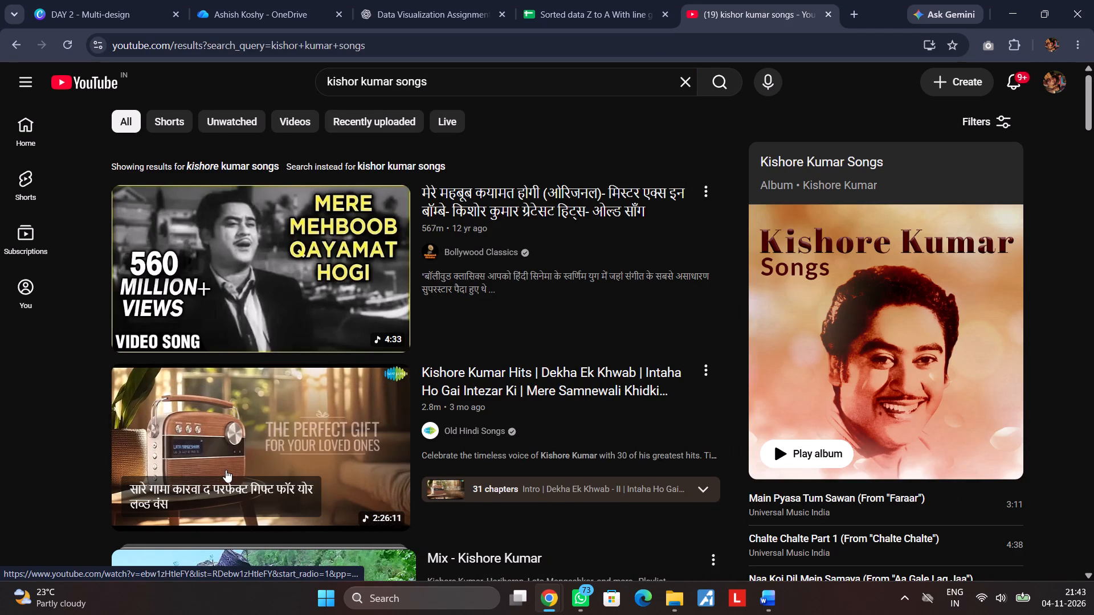
# Play the Pal Pal Dil Ke Paas (Lyrics) video from the YouTube search results.
pyautogui.scroll(-3, 71, 470)
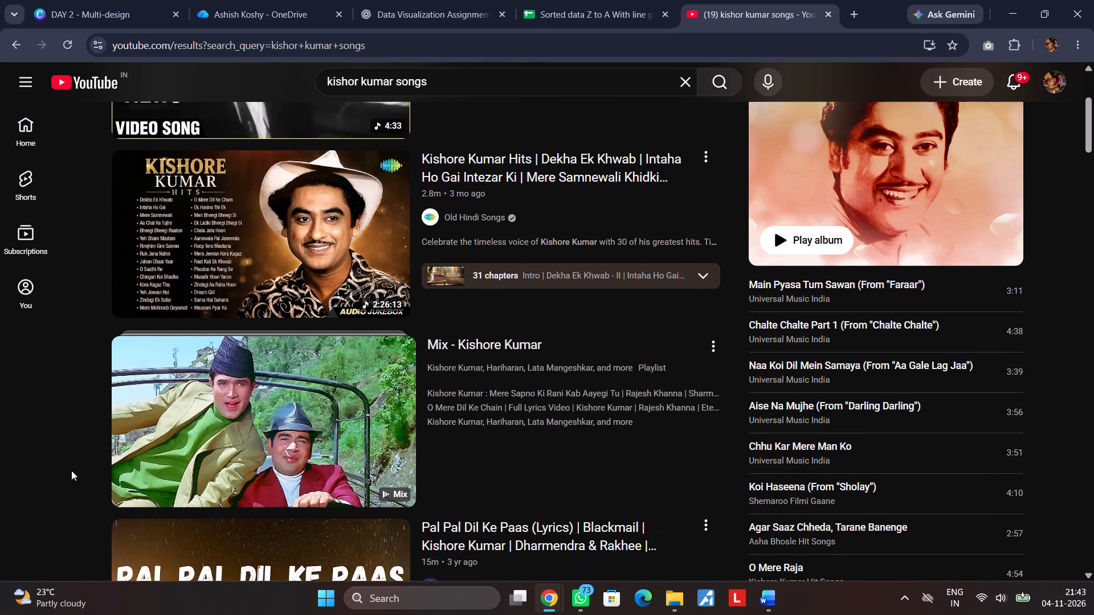
pyautogui.scroll(-2, 73, 467)
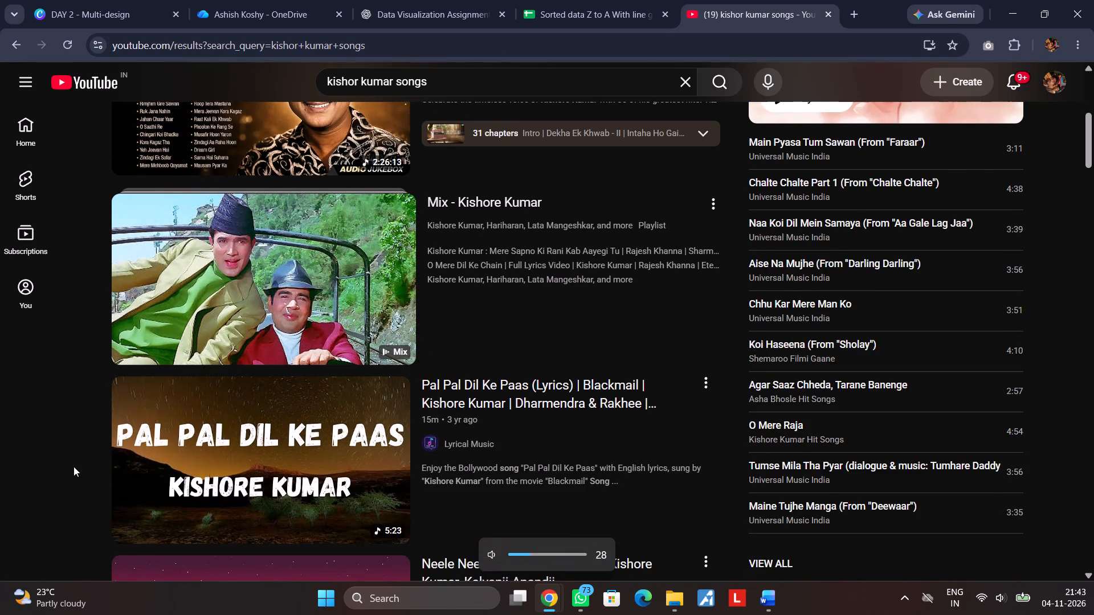
pyautogui.scroll(3, 87, 461)
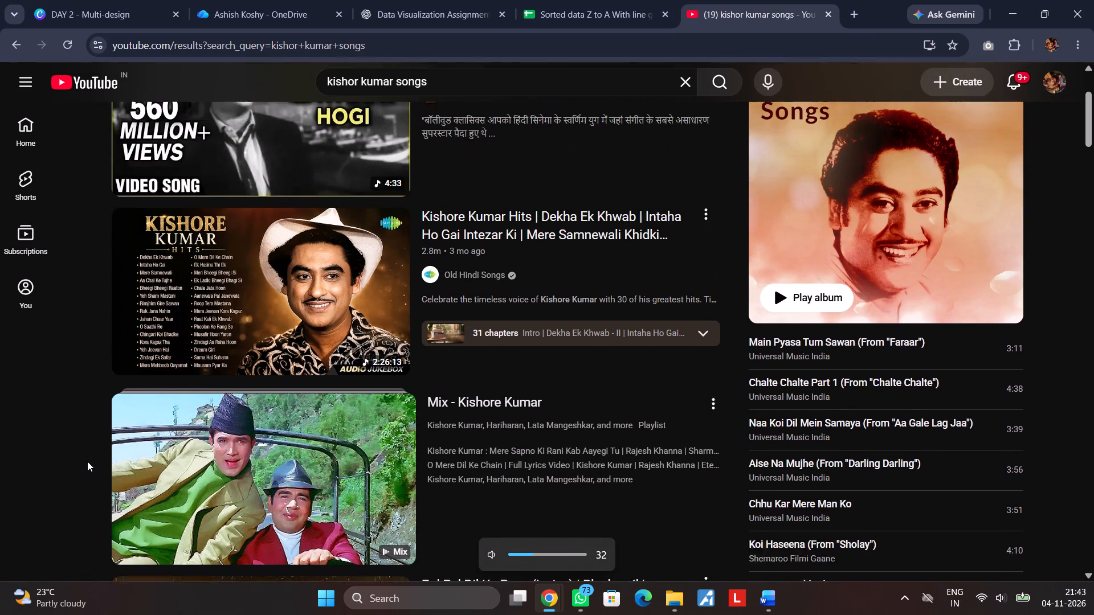
pyautogui.scroll(-4, 183, 446)
pyautogui.click(269, 412)
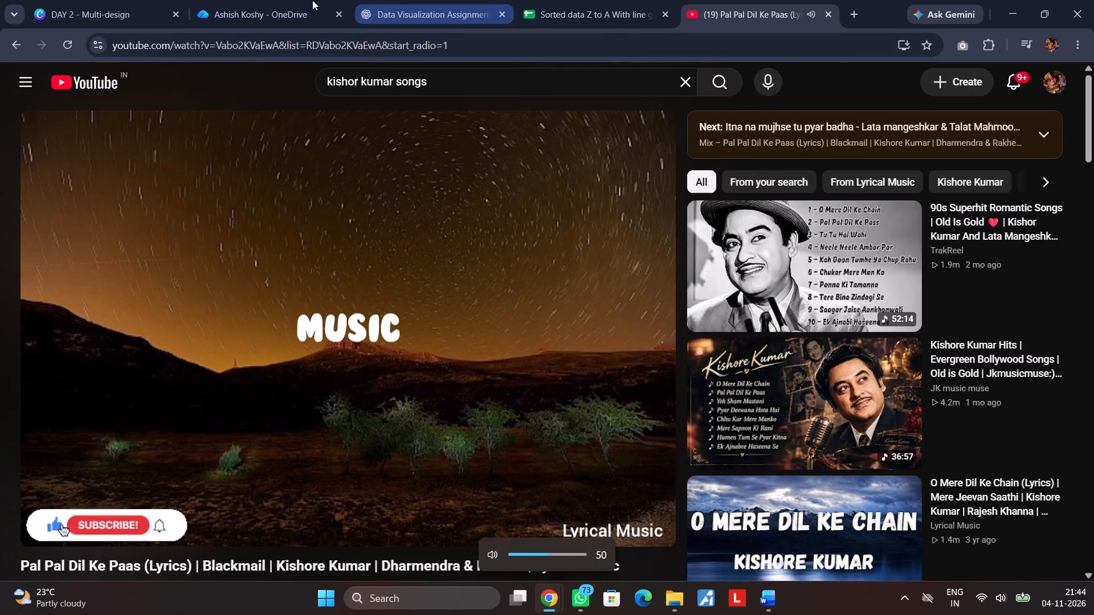
# Switch back to the DAY 2 Canva document to view the home assignment list.
pyautogui.click(238, 0)
pyautogui.click(112, 0)
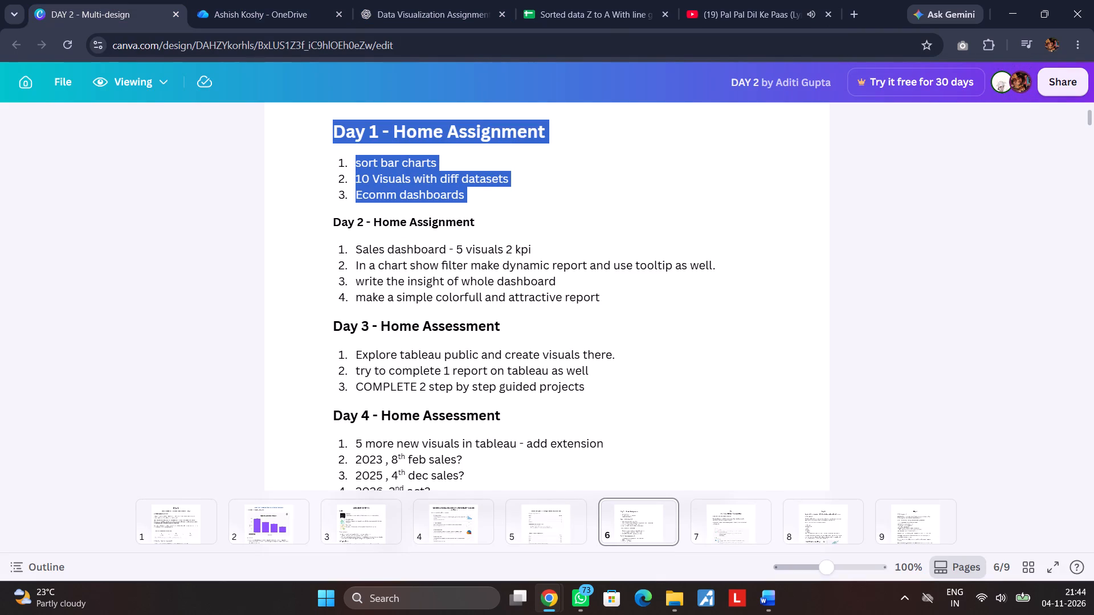
# Create a new blank spreadsheet from the "Sorted data Z to A With line graph" Google Sheets file.
pyautogui.click(552, 0)
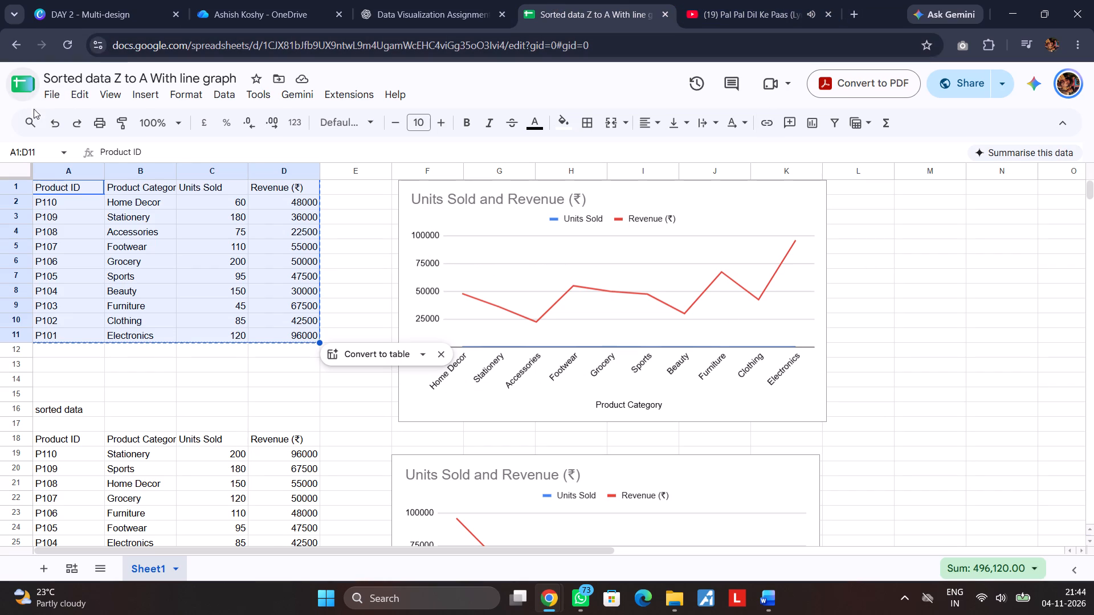
pyautogui.click(48, 99)
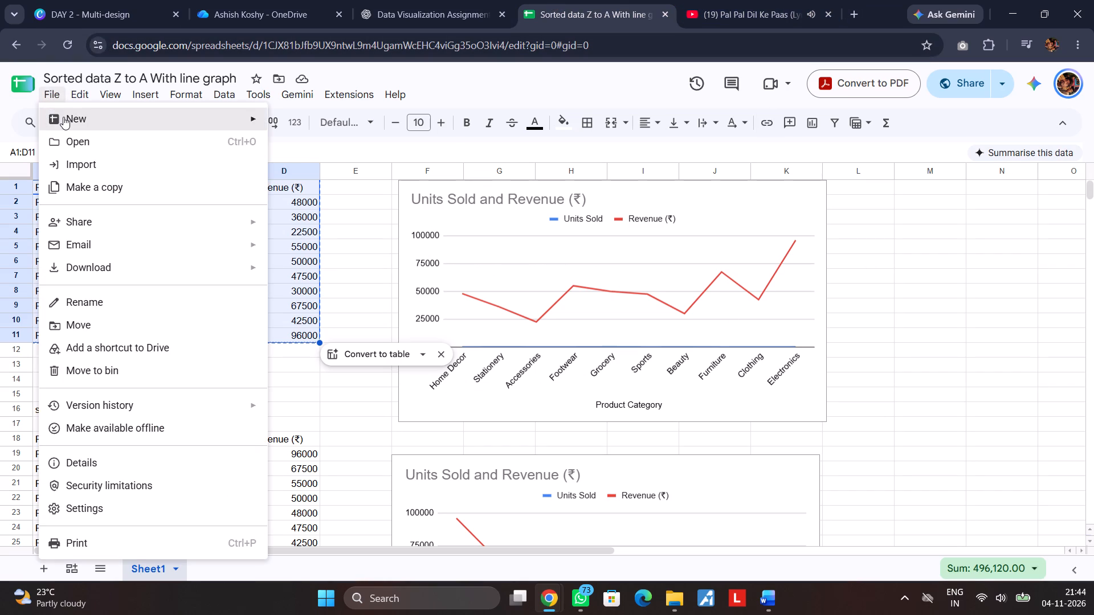
pyautogui.click(63, 117)
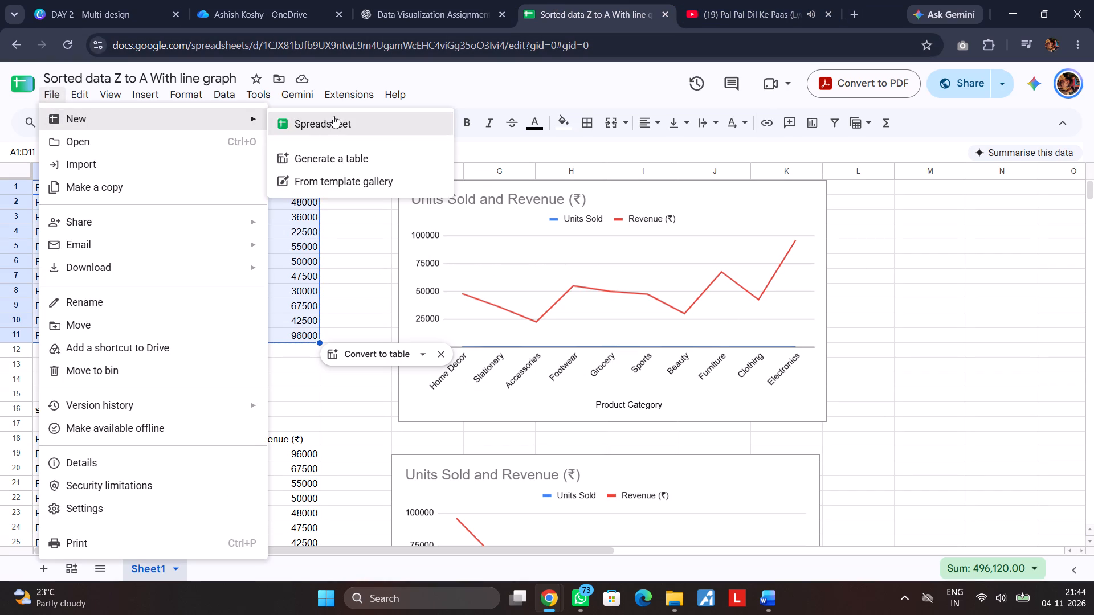
pyautogui.click(333, 116)
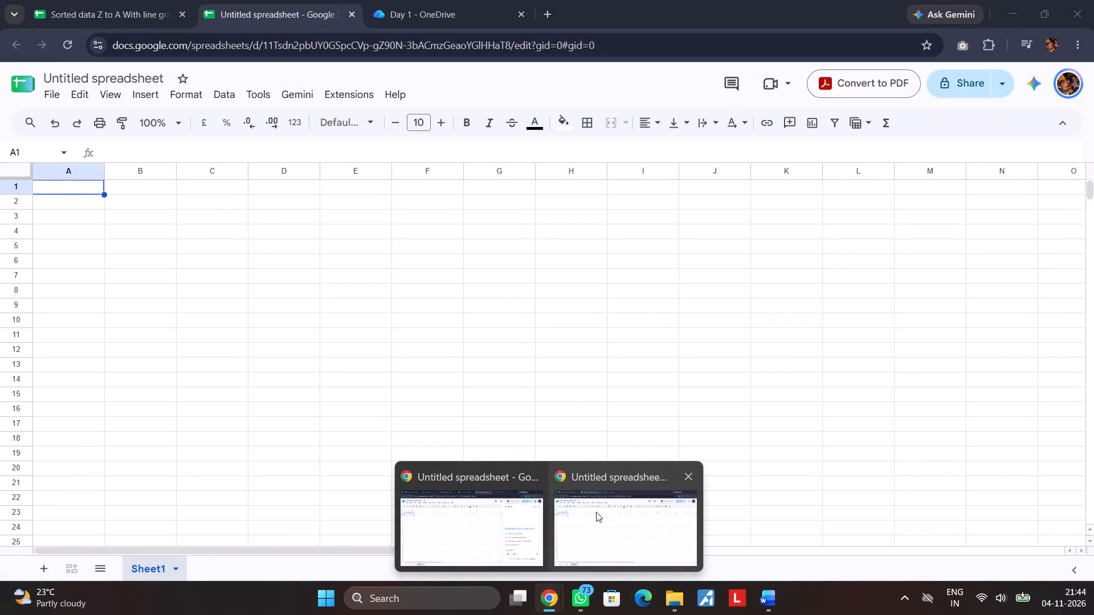
# Close the extra browser window showing an untitled spreadsheet and return to the remaining one.
pyautogui.click(685, 482)
pyautogui.click(557, 504)
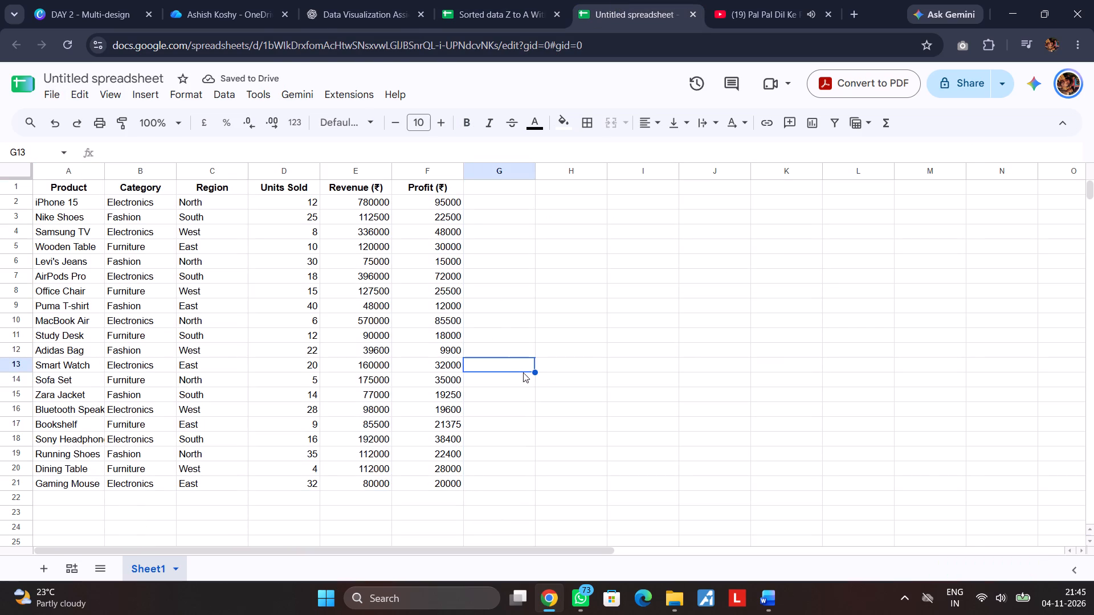
pyautogui.click(575, 405)
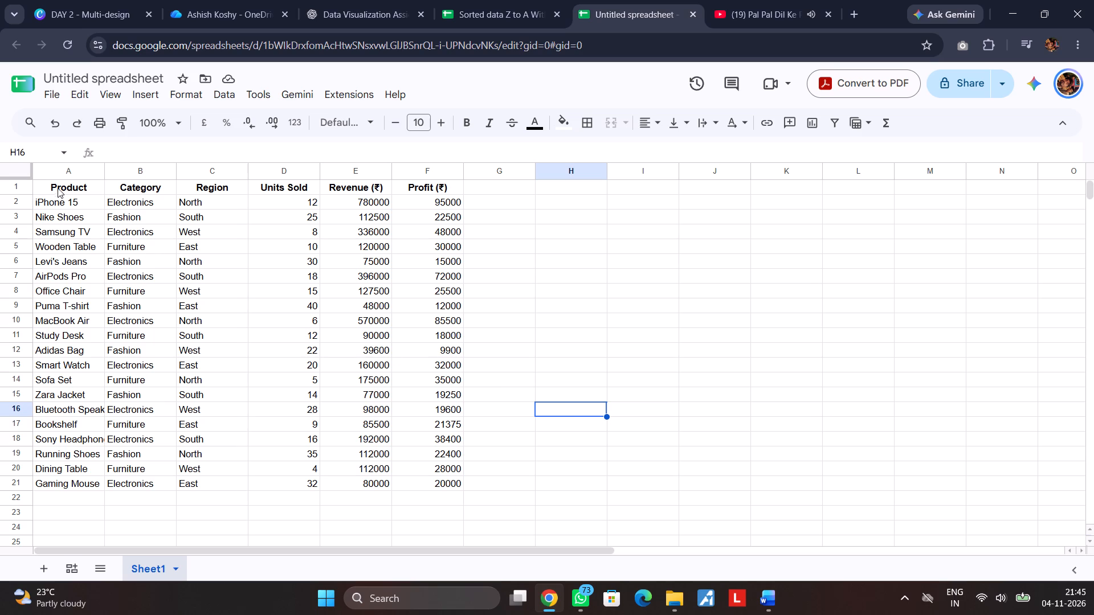
# Copy the Product column with its header, A1:A21, to the area below the table starting at cell A25.
pyautogui.moveTo(62, 183); pyautogui.dragTo(78, 487)
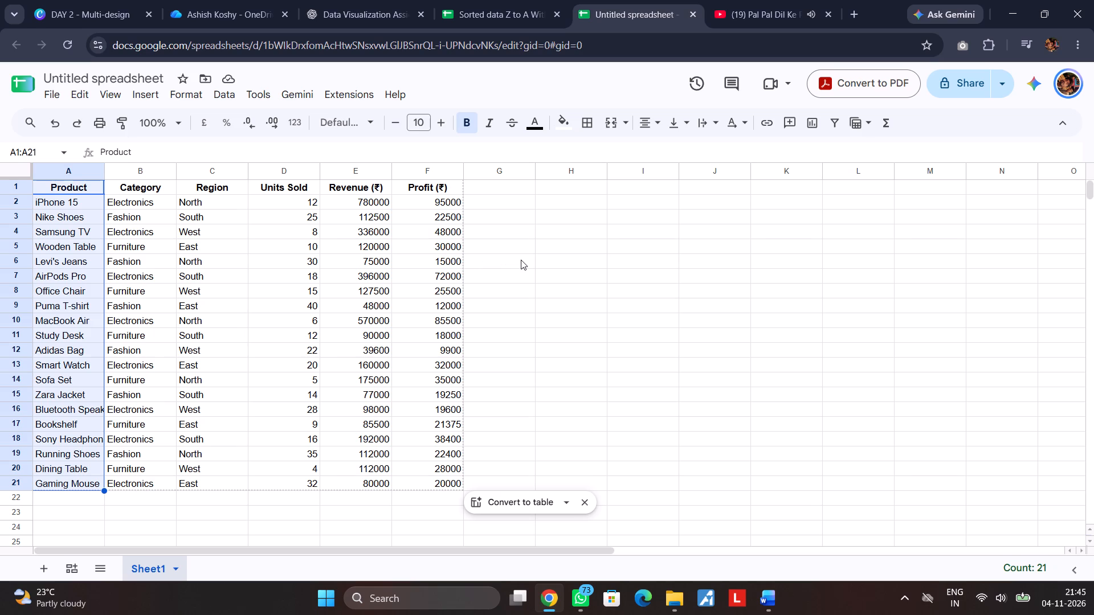
pyautogui.hotkey('ctrl', 'c')
pyautogui.scroll(-3, 502, 339)
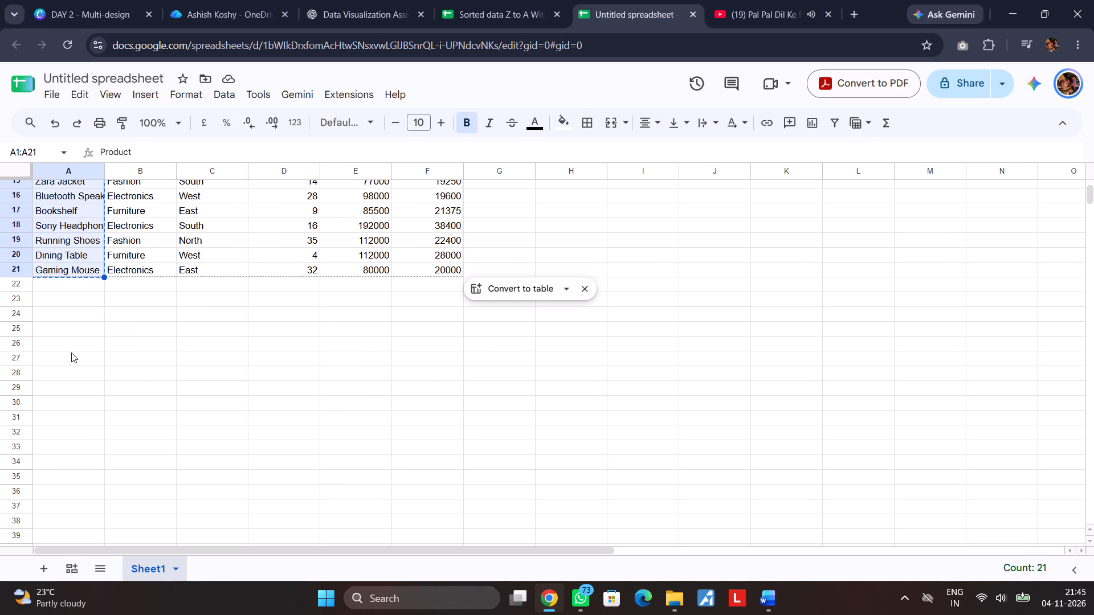
pyautogui.click(70, 332)
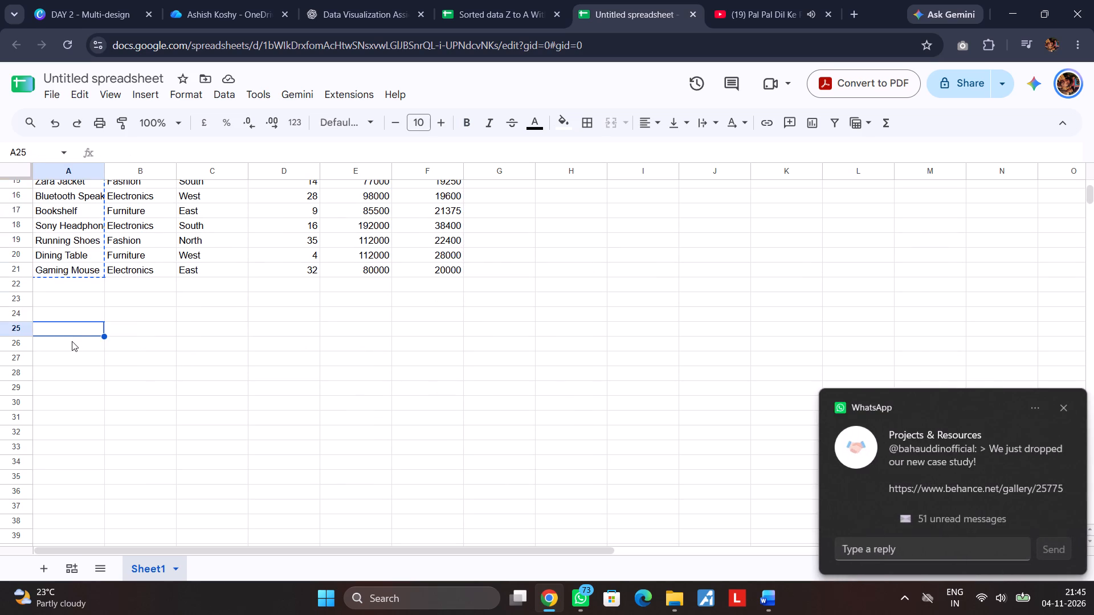
pyautogui.hotkey('ctrl', 'v')
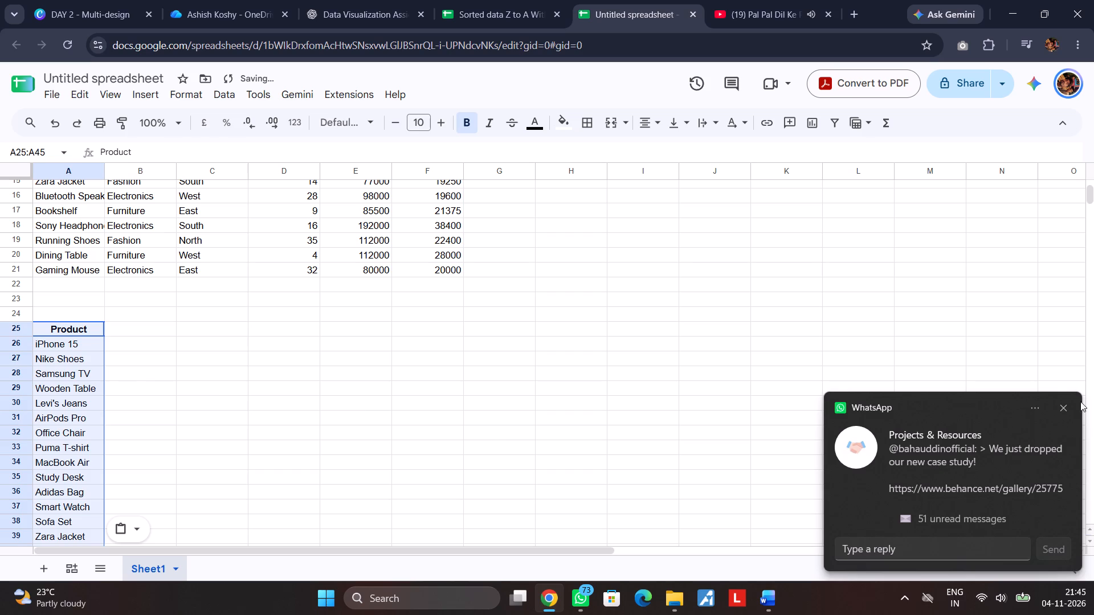
pyautogui.click(1058, 412)
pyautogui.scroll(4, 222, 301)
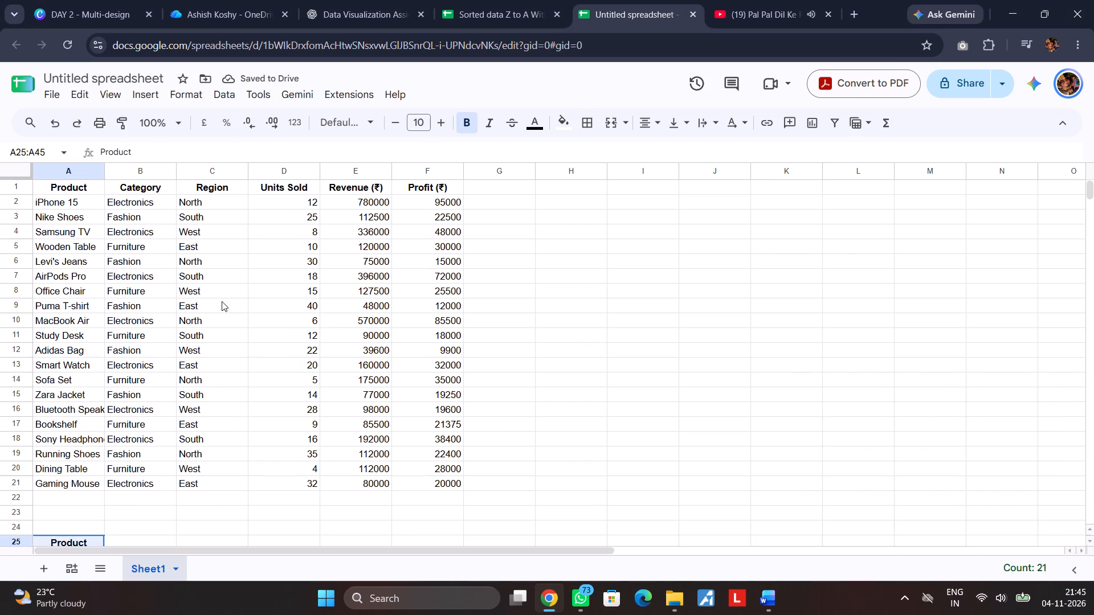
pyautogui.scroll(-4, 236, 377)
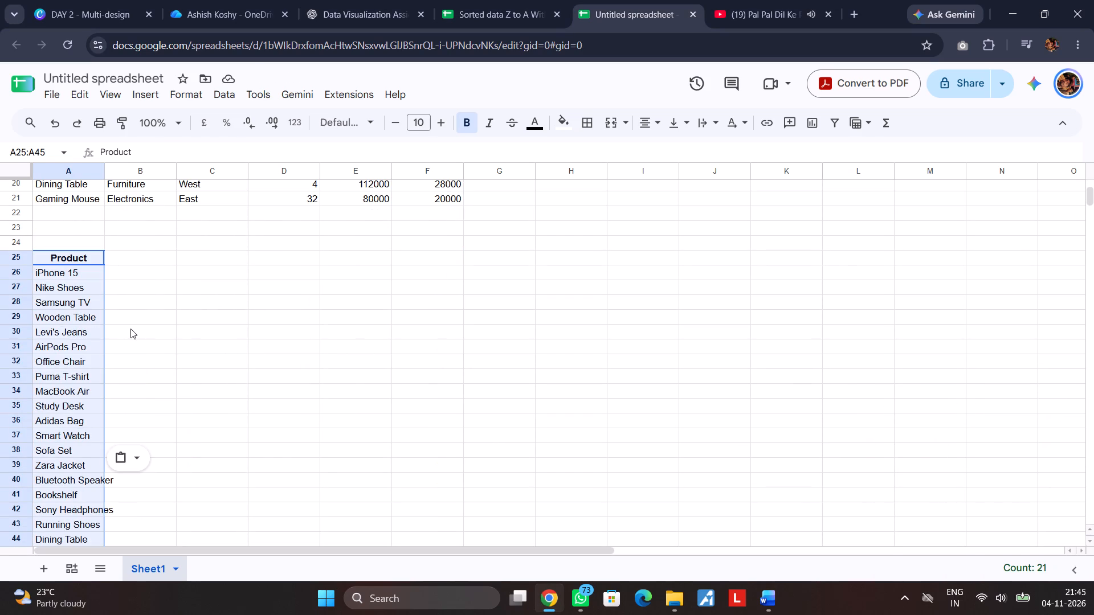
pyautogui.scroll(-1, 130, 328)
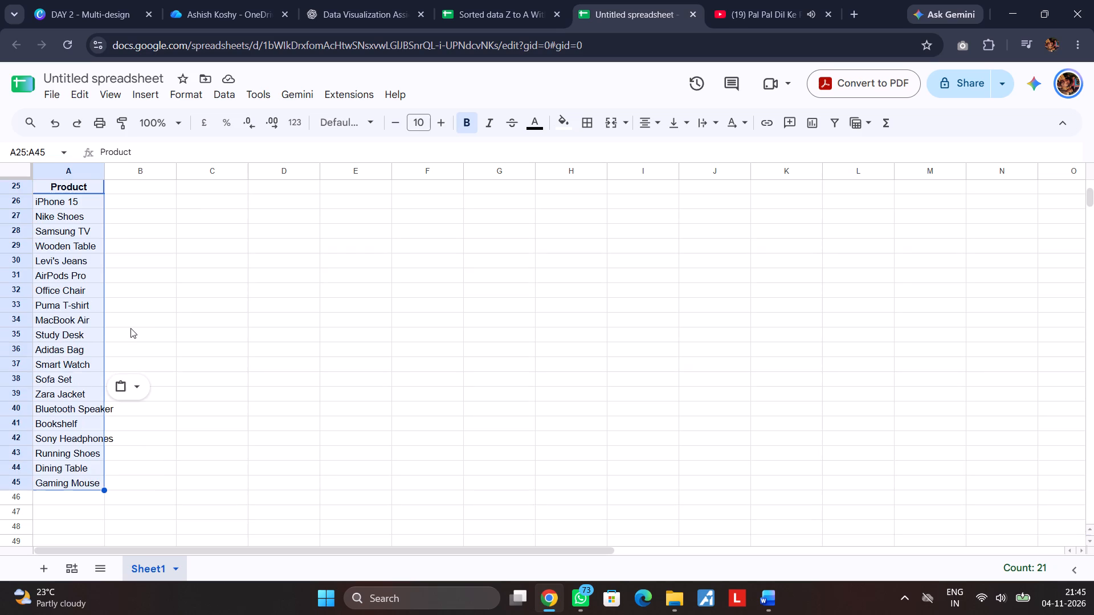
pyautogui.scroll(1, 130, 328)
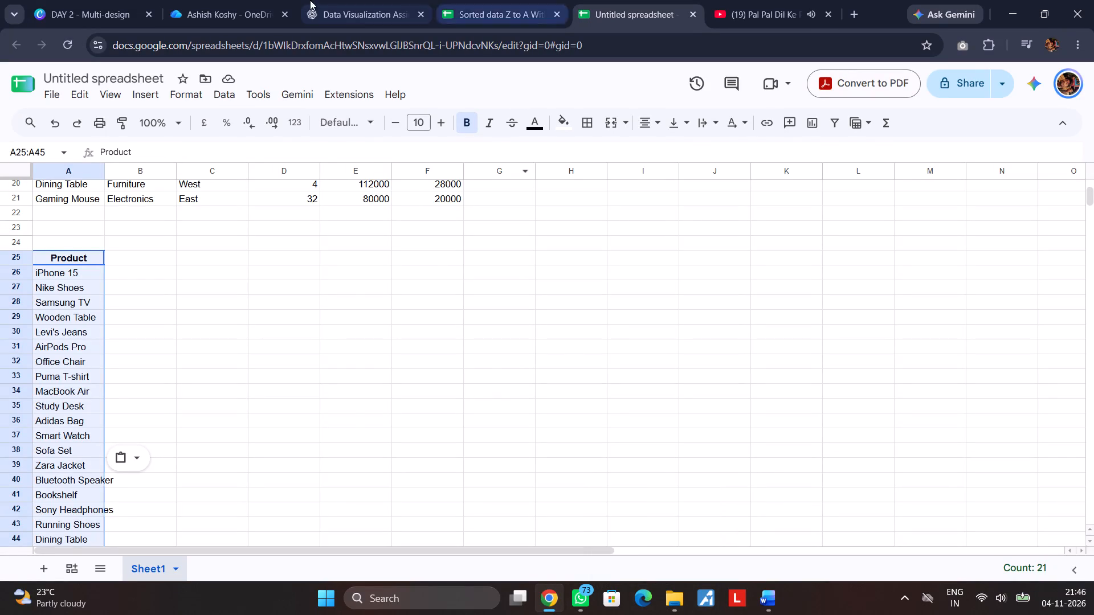
# Switch to the DAY 2 document in Canva to consult the Day 1 home assignment tasks.
pyautogui.click(109, 0)
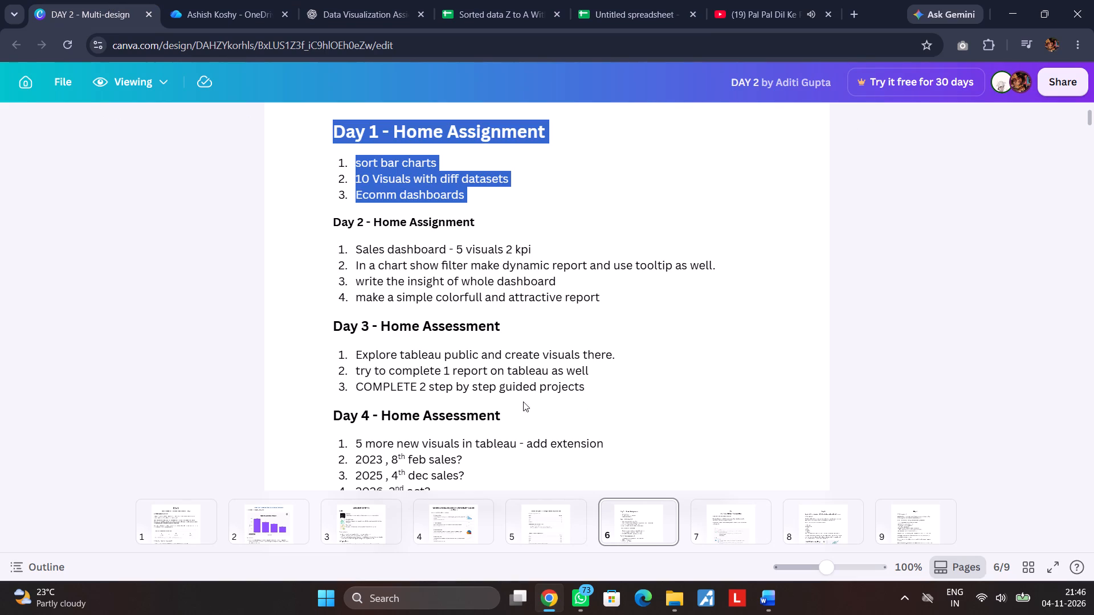
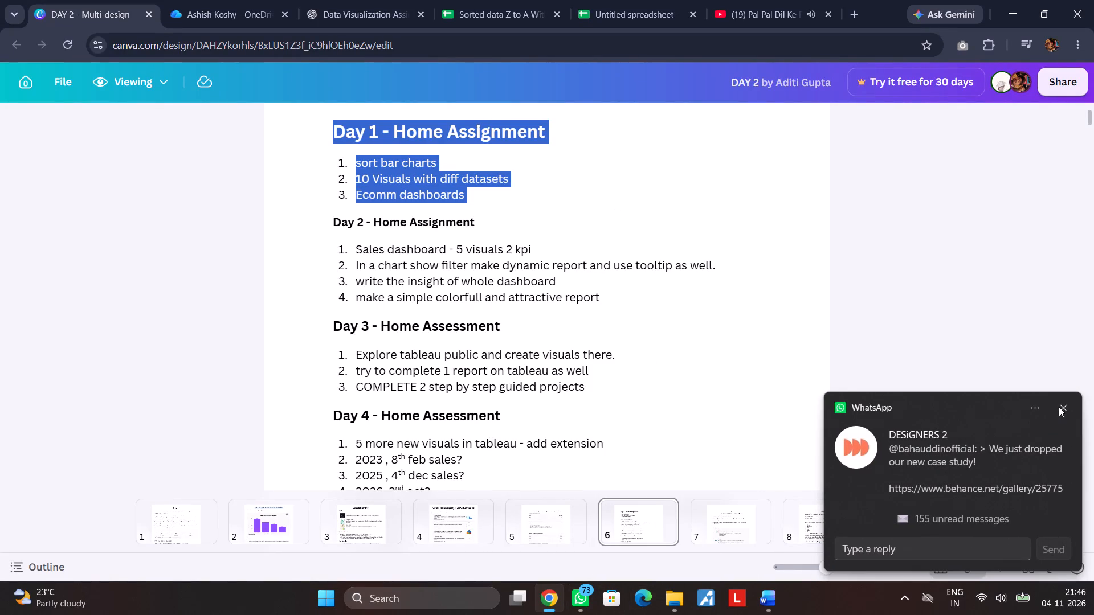
# Dismiss the WhatsApp notification and return to the source e-commerce table in the untitled spreadsheet, starting at its header row.
pyautogui.click(1060, 407)
pyautogui.click(504, 0)
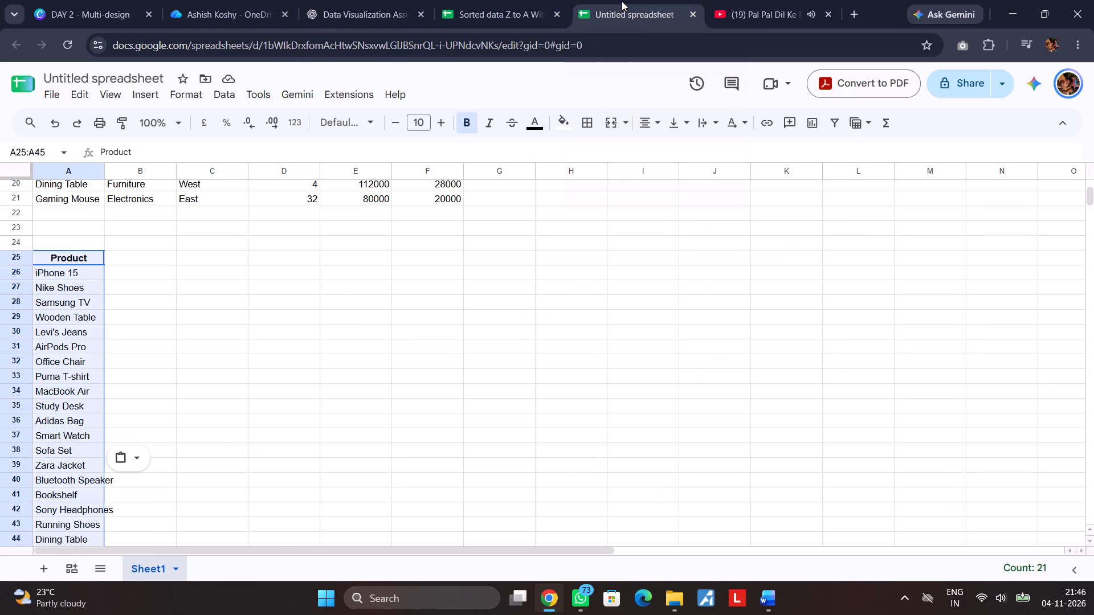
pyautogui.scroll(4, 186, 272)
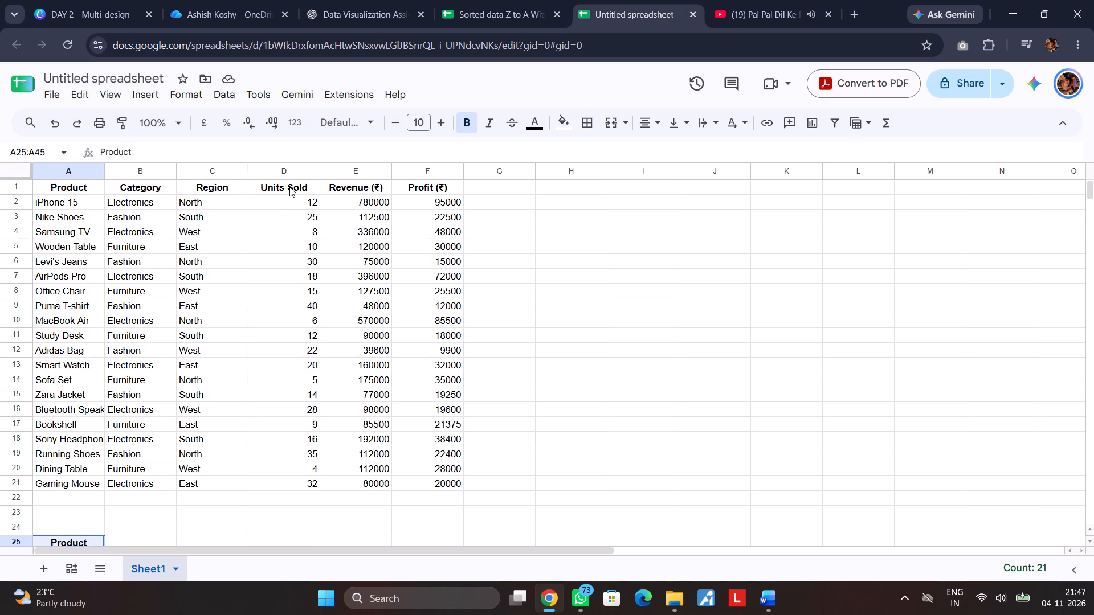
# Copy the Units Sold column, D1:D21, beside the separate Product list, starting at cell B25.
pyautogui.moveTo(289, 184); pyautogui.dragTo(289, 269)
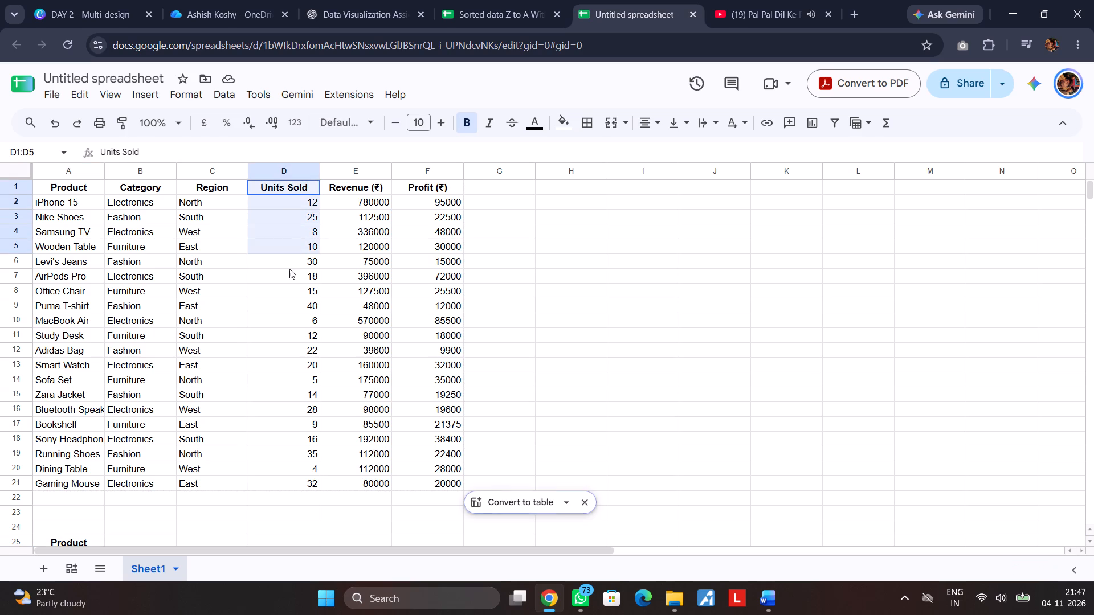
pyautogui.moveTo(289, 269); pyautogui.dragTo(291, 479)
pyautogui.hotkey('ctrl', 'c')
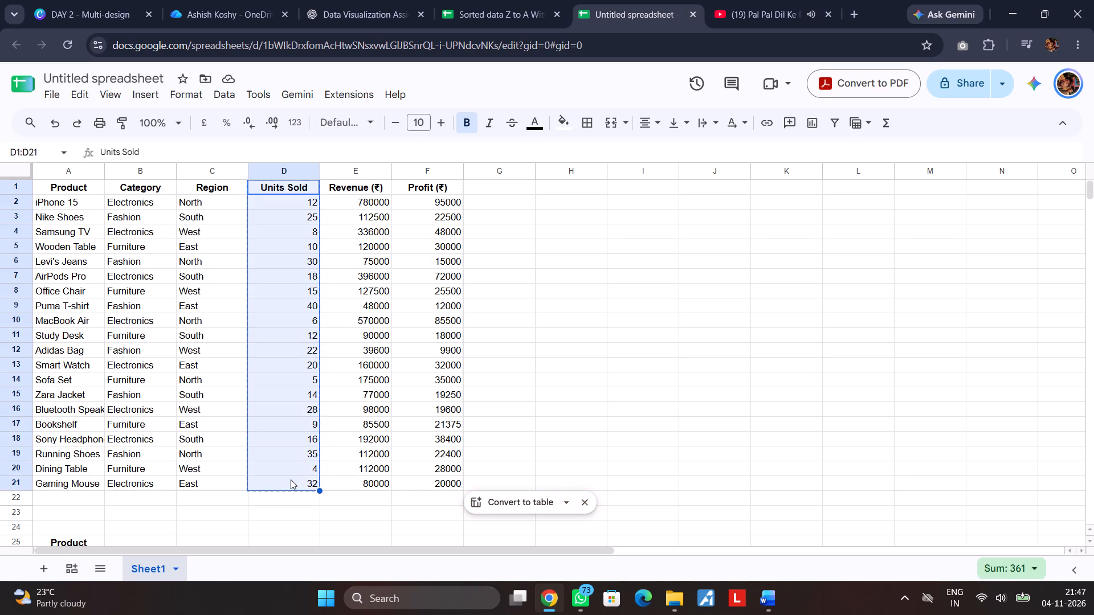
pyautogui.scroll(-3, 284, 447)
pyautogui.click(125, 327)
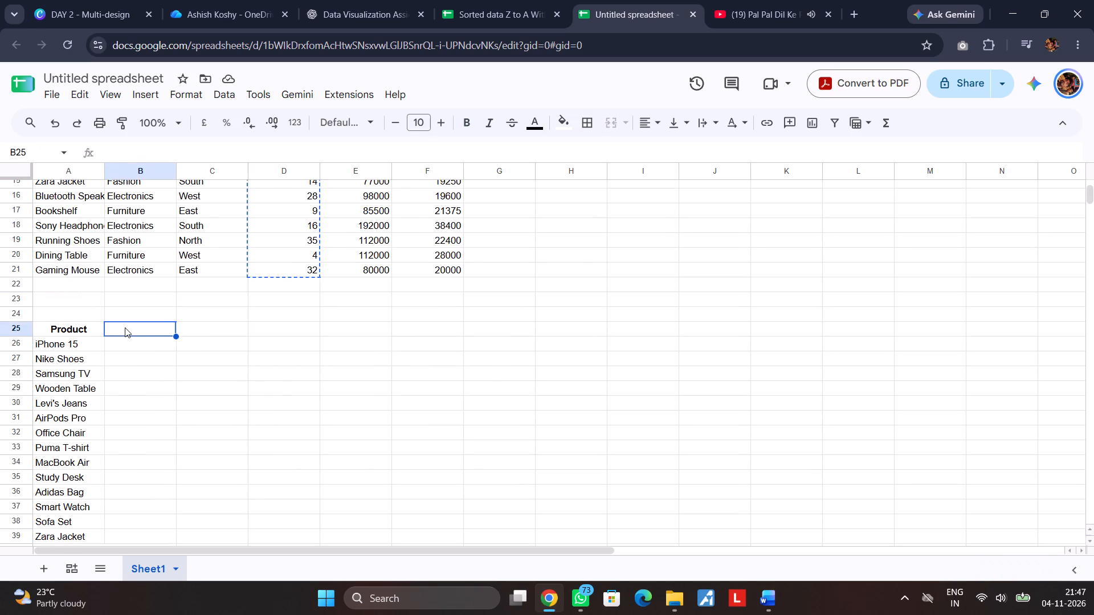
pyautogui.hotkey('ctrl', 'v')
pyautogui.click(209, 333)
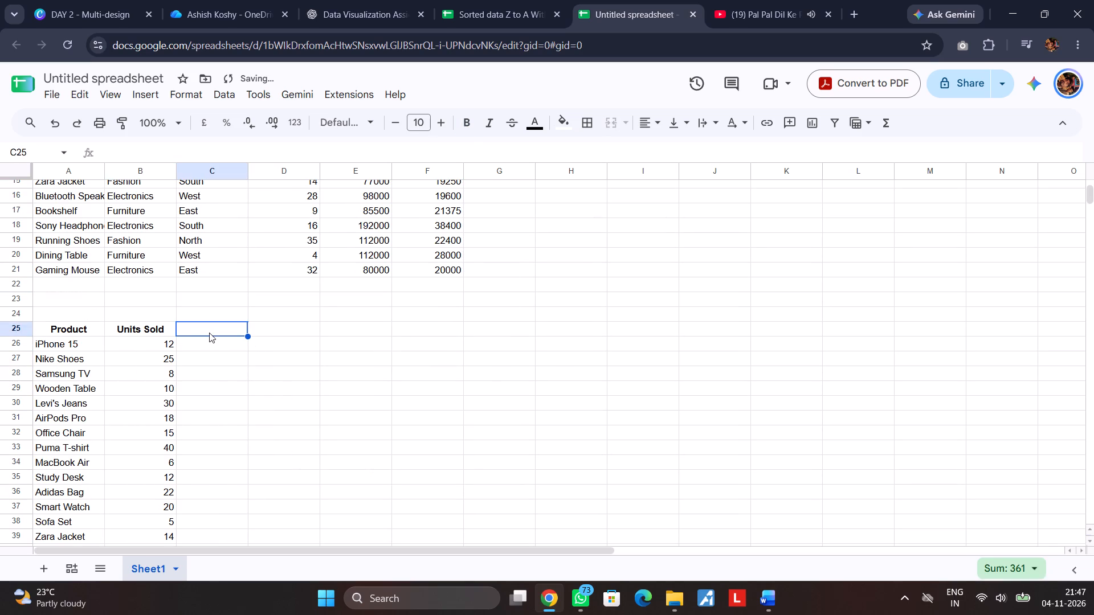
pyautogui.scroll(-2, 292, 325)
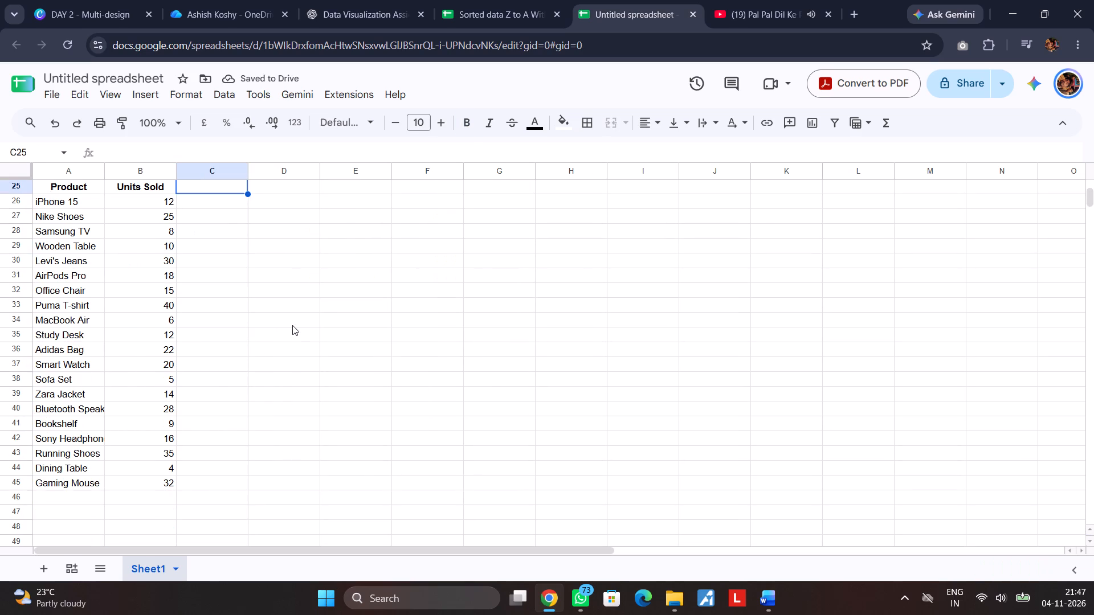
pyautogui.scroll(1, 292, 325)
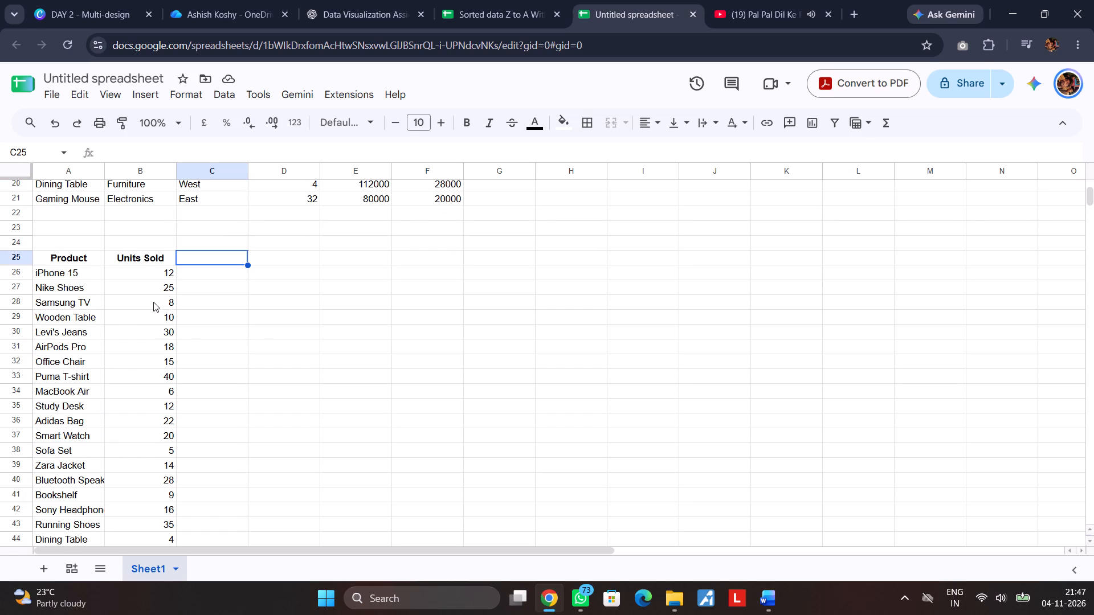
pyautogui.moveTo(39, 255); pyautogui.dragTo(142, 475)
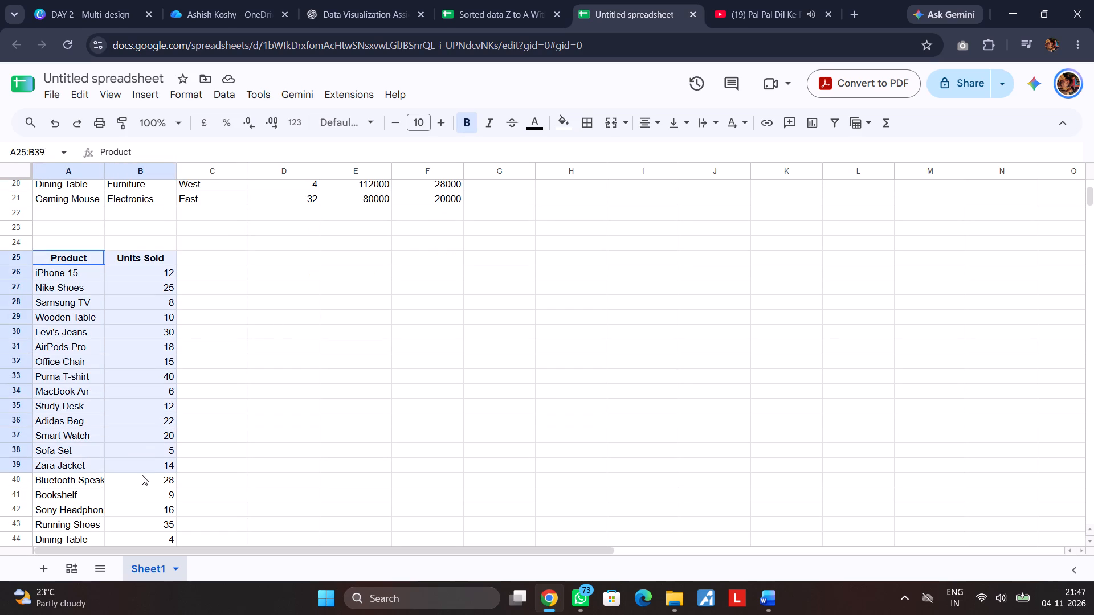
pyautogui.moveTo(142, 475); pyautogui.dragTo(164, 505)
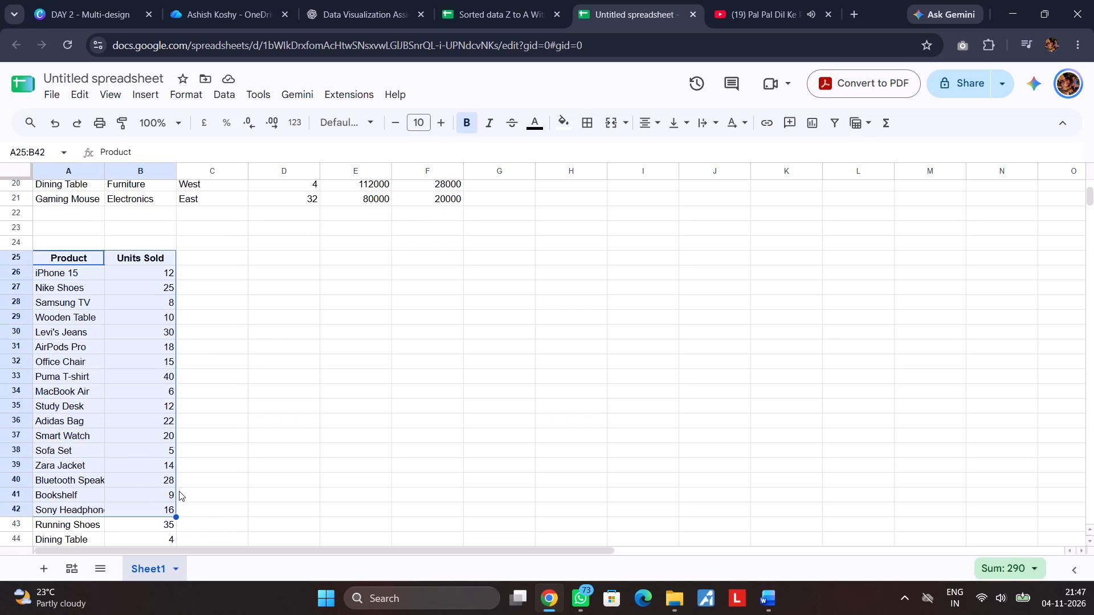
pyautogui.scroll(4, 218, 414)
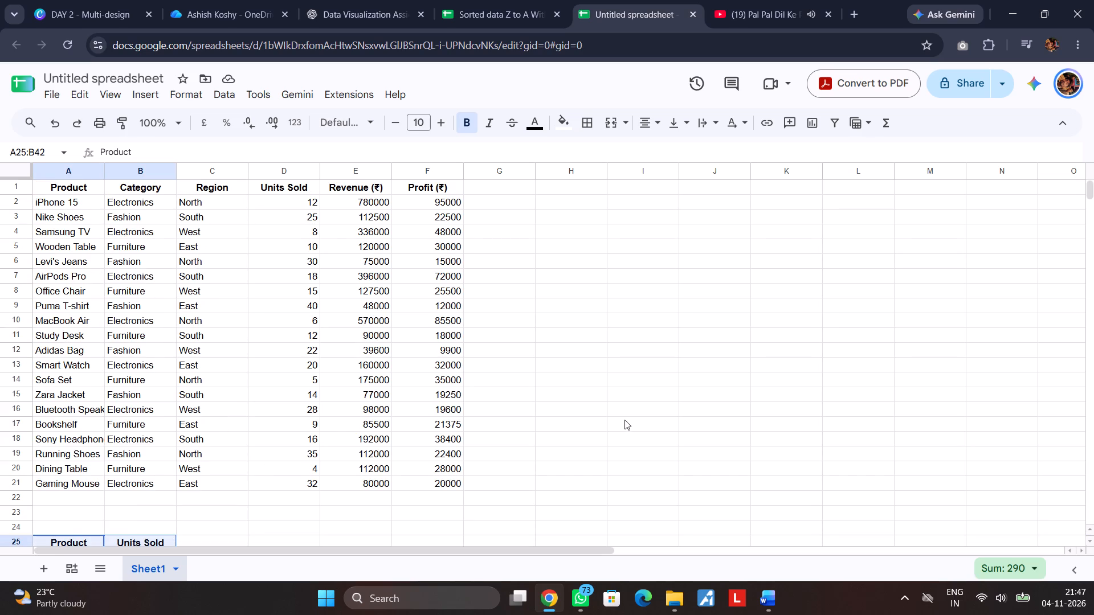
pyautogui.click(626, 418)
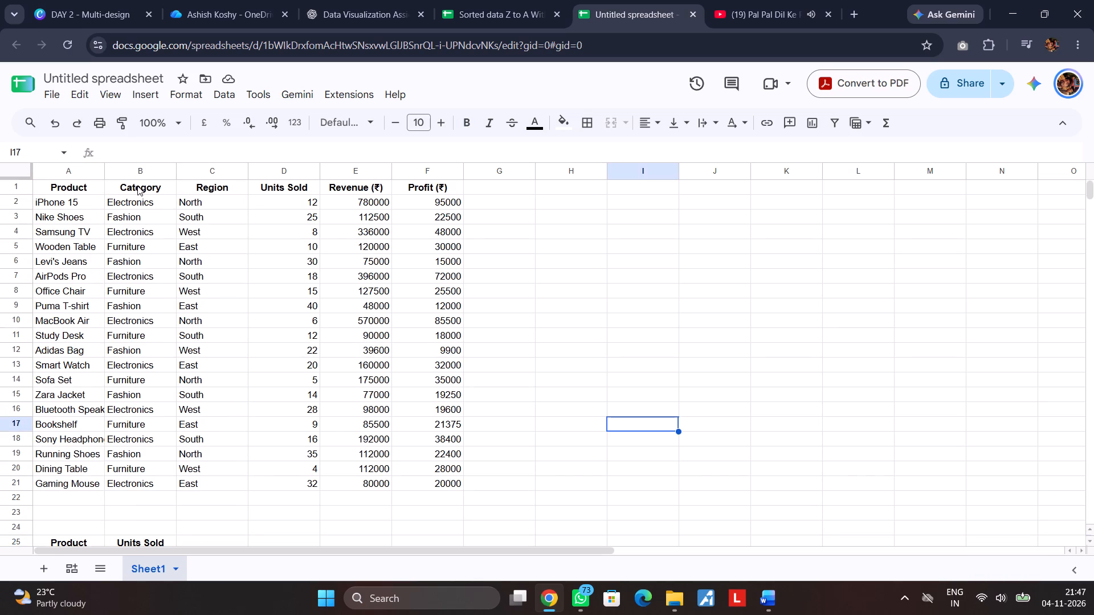
# Copy the Category column, B1:B21, below the Product and Units Sold table, starting at cell A50.
pyautogui.moveTo(137, 186); pyautogui.dragTo(158, 480)
pyautogui.hotkey('ctrl', 'c')
pyautogui.scroll(-5, 159, 464)
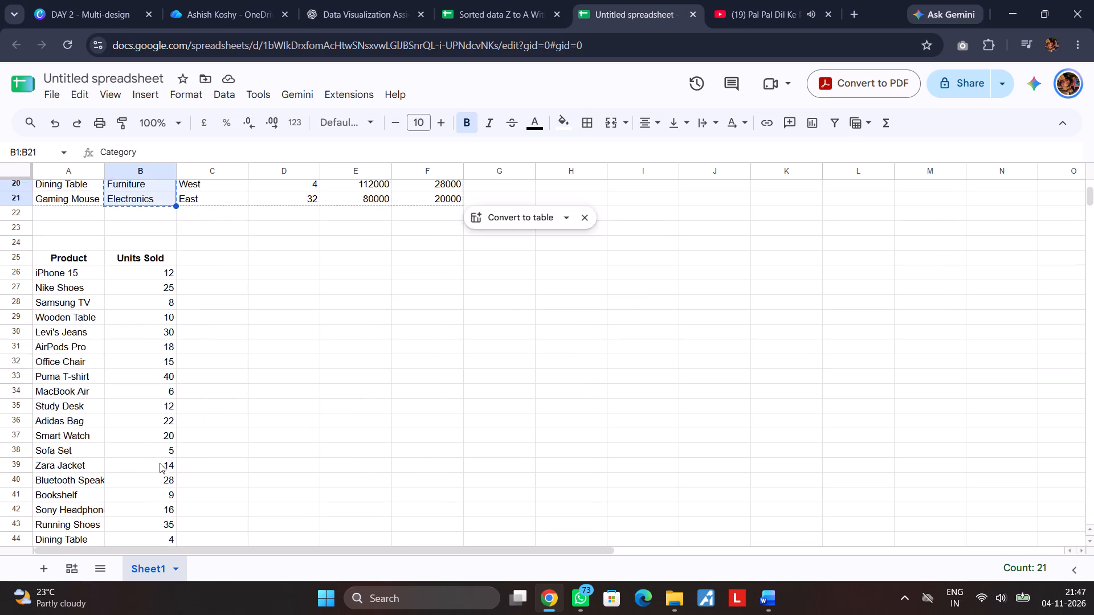
pyautogui.scroll(-2, 160, 463)
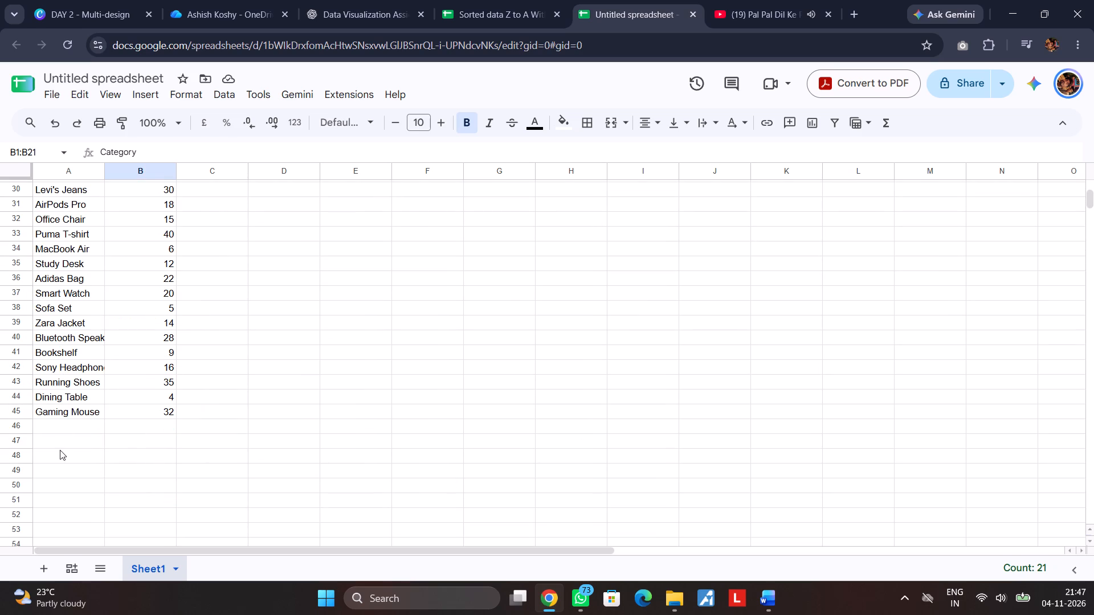
pyautogui.click(72, 418)
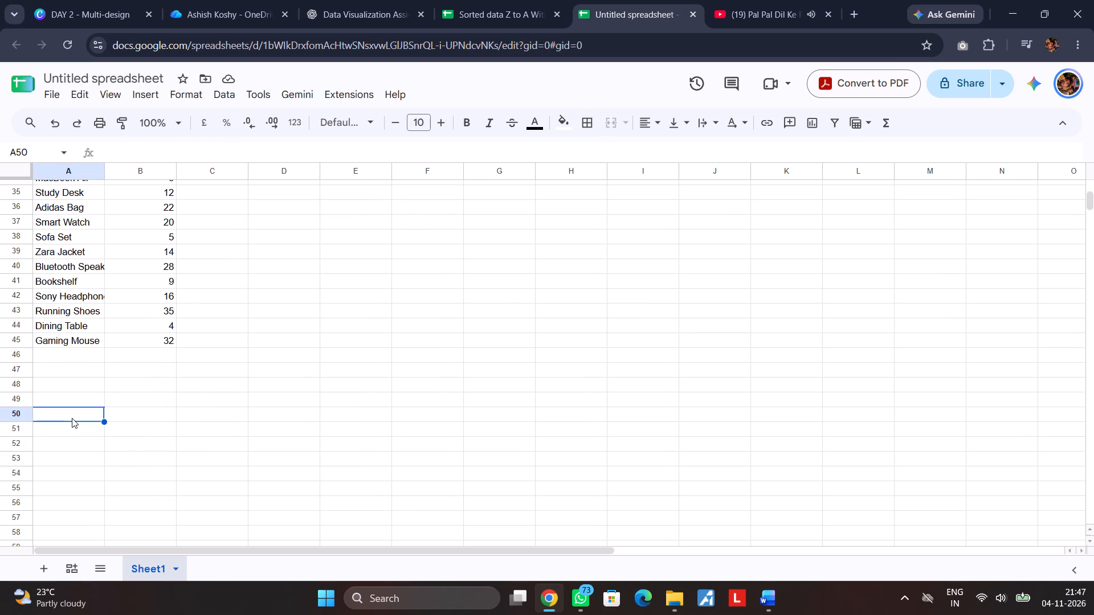
pyautogui.hotkey('ctrl', 'v')
# Copy the Revenue (₹) column, E1:E21, beside the separate Category list, starting at cell B50.
pyautogui.scroll(6, 205, 436)
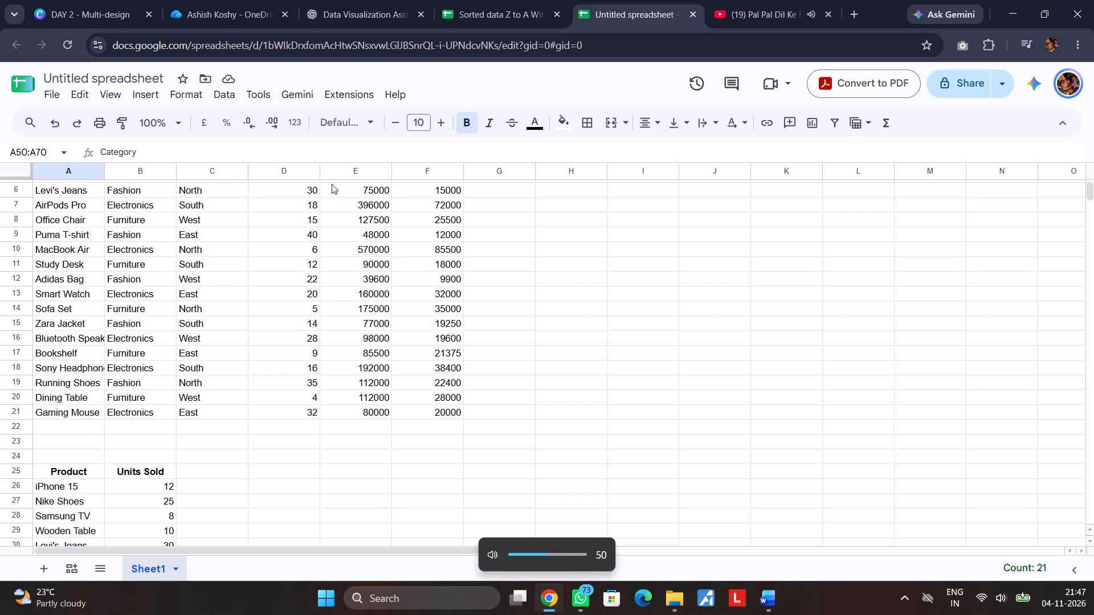
pyautogui.scroll(4, 393, 292)
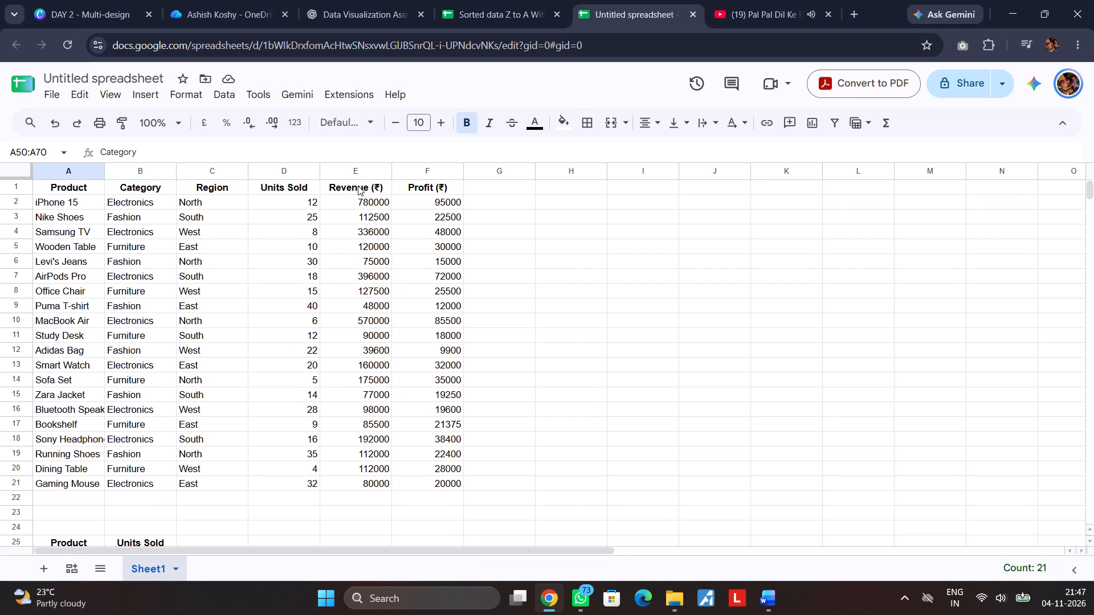
pyautogui.moveTo(358, 186); pyautogui.dragTo(373, 487)
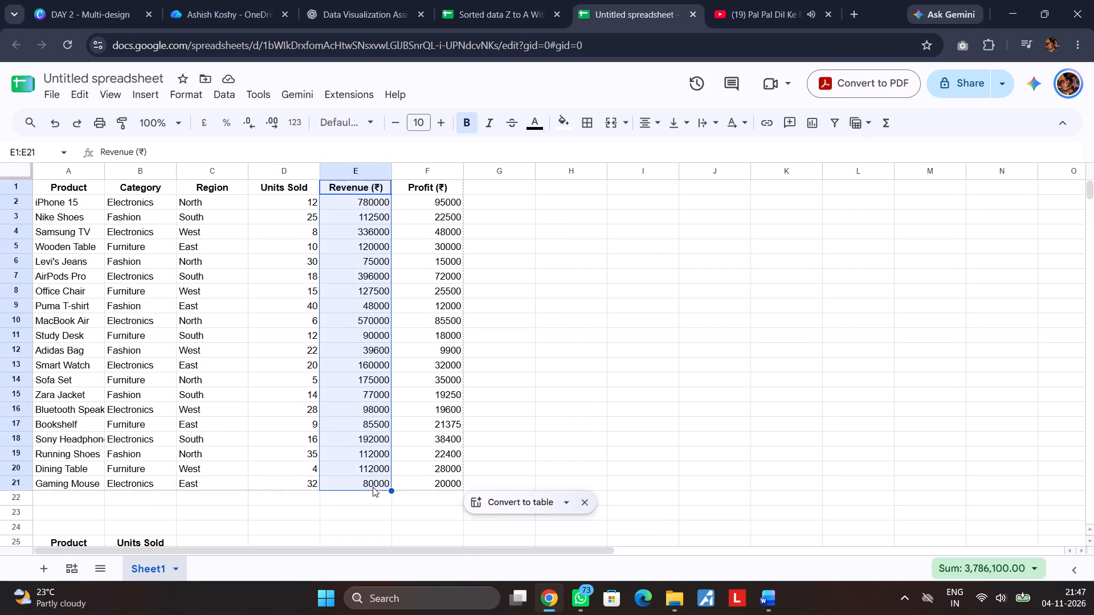
pyautogui.hotkey('ctrl', 'c')
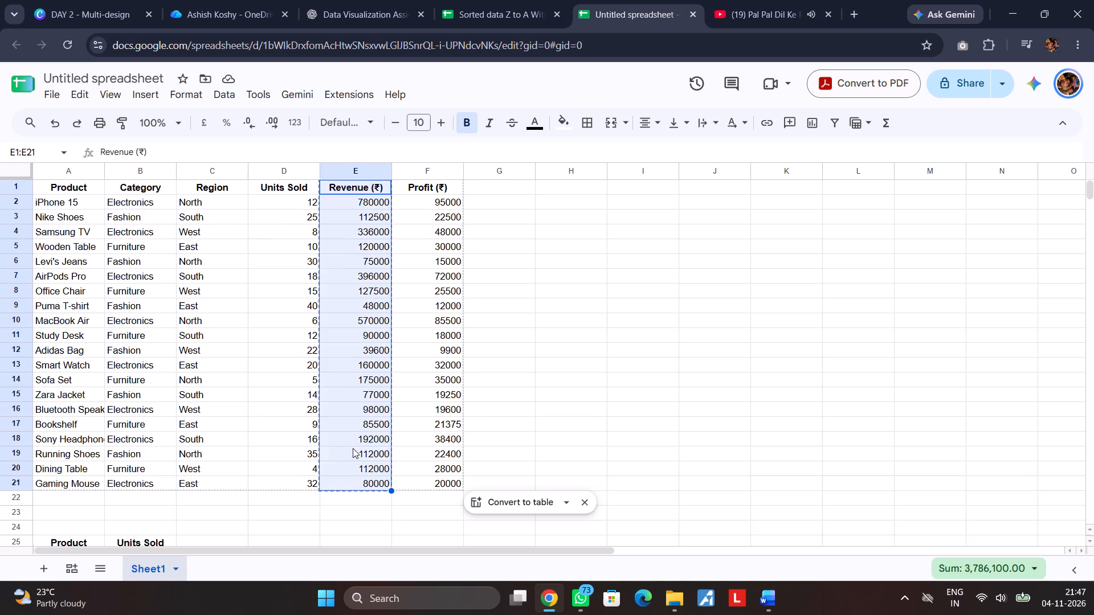
pyautogui.scroll(-8, 353, 448)
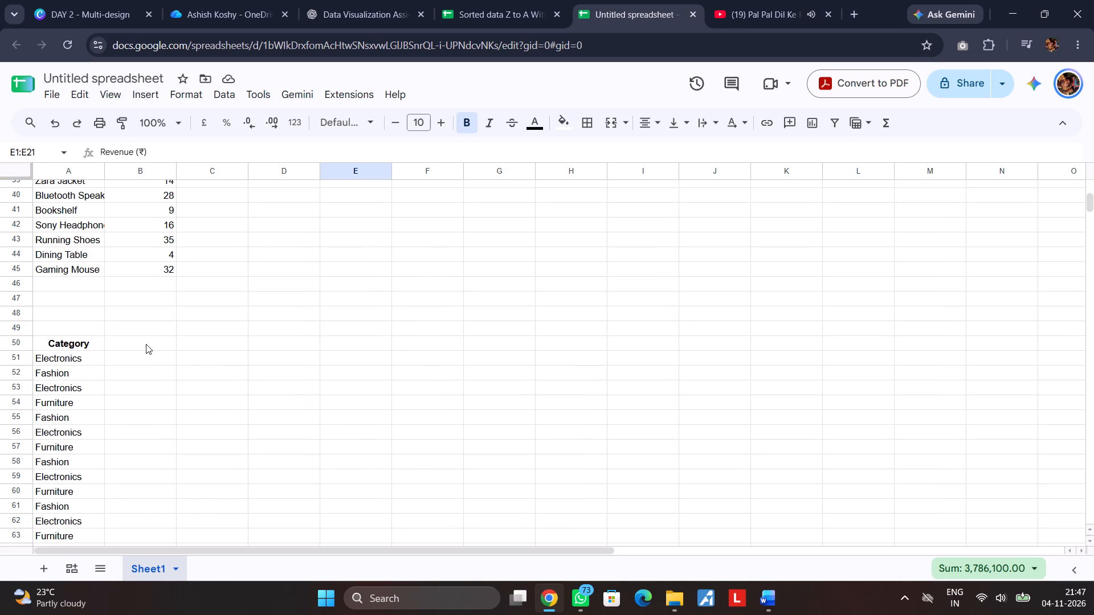
pyautogui.click(145, 344)
pyautogui.hotkey('ctrl', 'v')
# Copy the Region column, C1:C21, below the Category and Revenue table, starting at cell A73.
pyautogui.scroll(3, 335, 395)
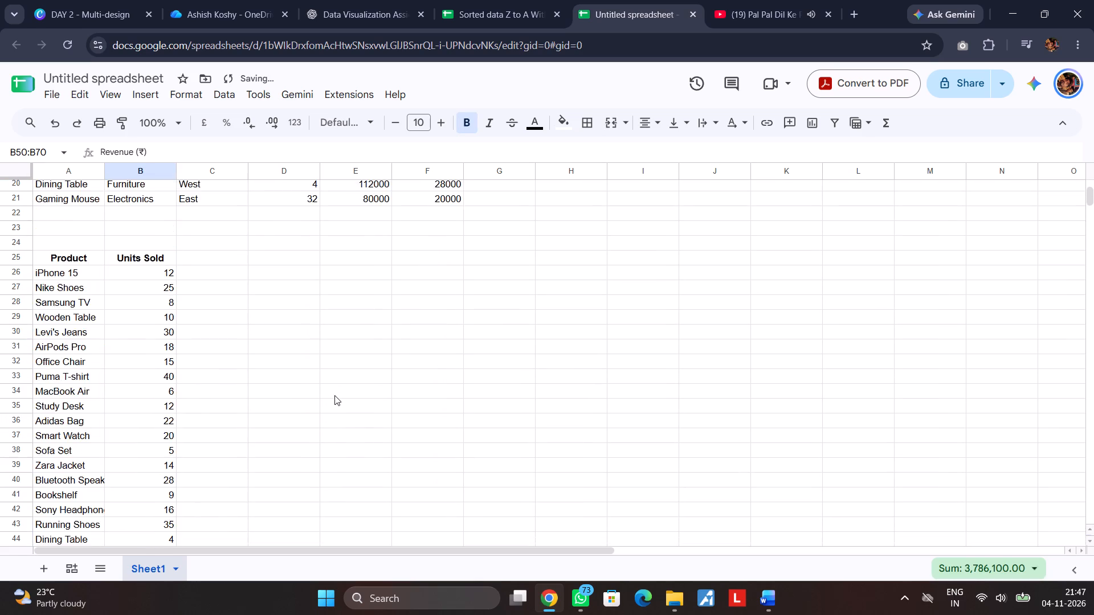
pyautogui.scroll(6, 334, 395)
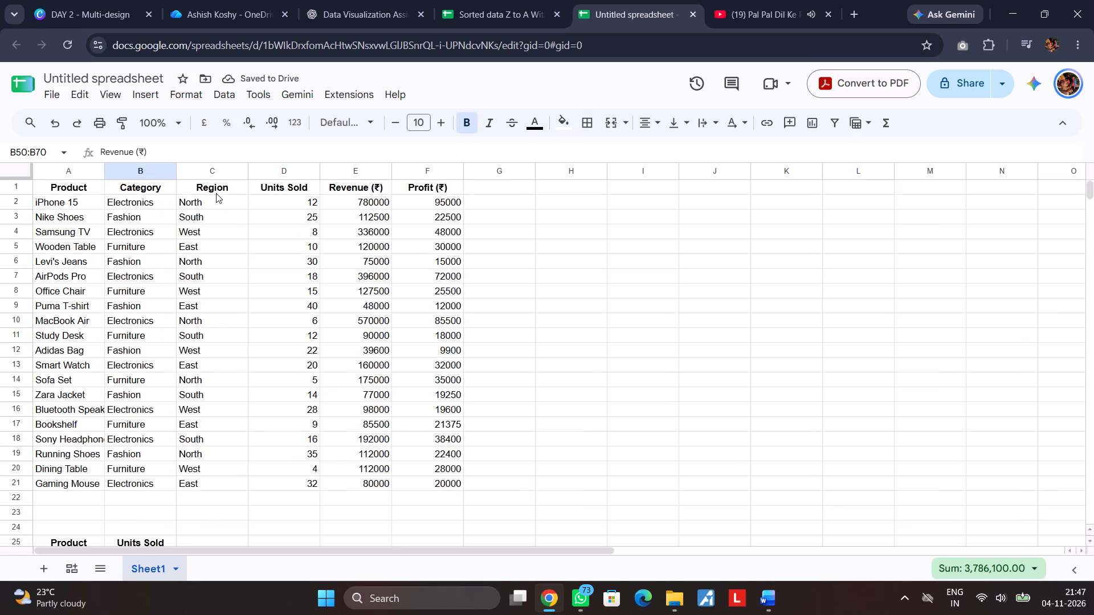
pyautogui.moveTo(202, 184); pyautogui.dragTo(222, 478)
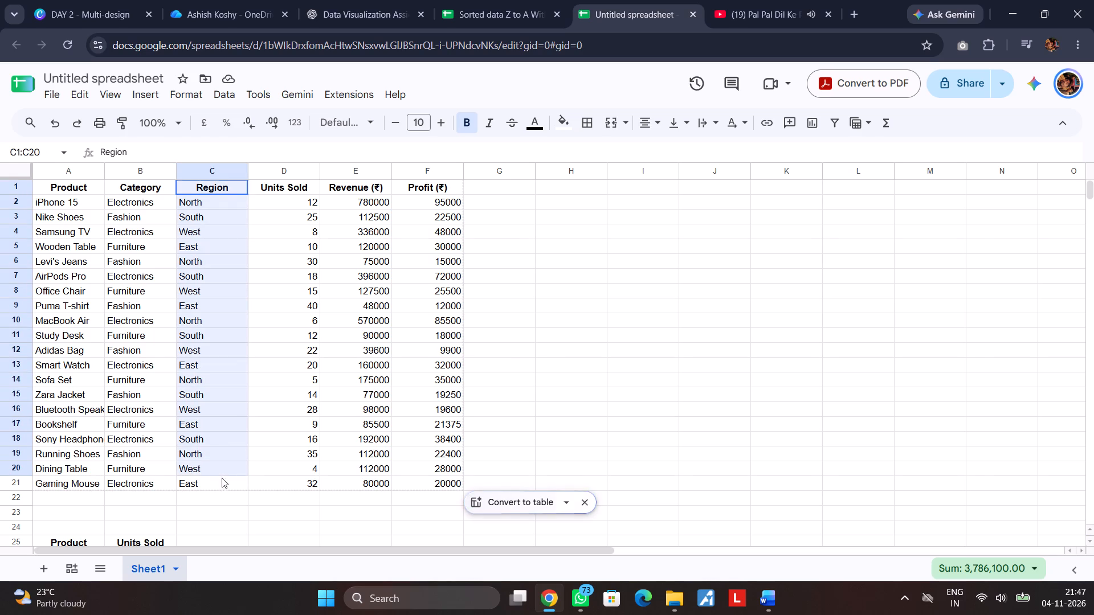
pyautogui.moveTo(222, 478); pyautogui.dragTo(222, 486)
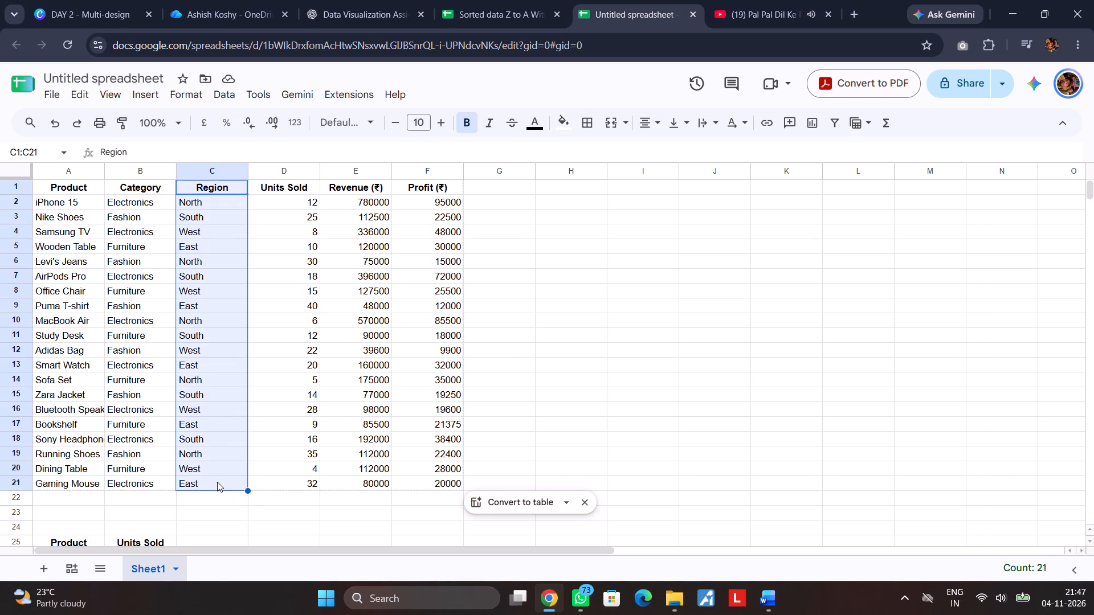
pyautogui.hotkey('ctrl', 'c')
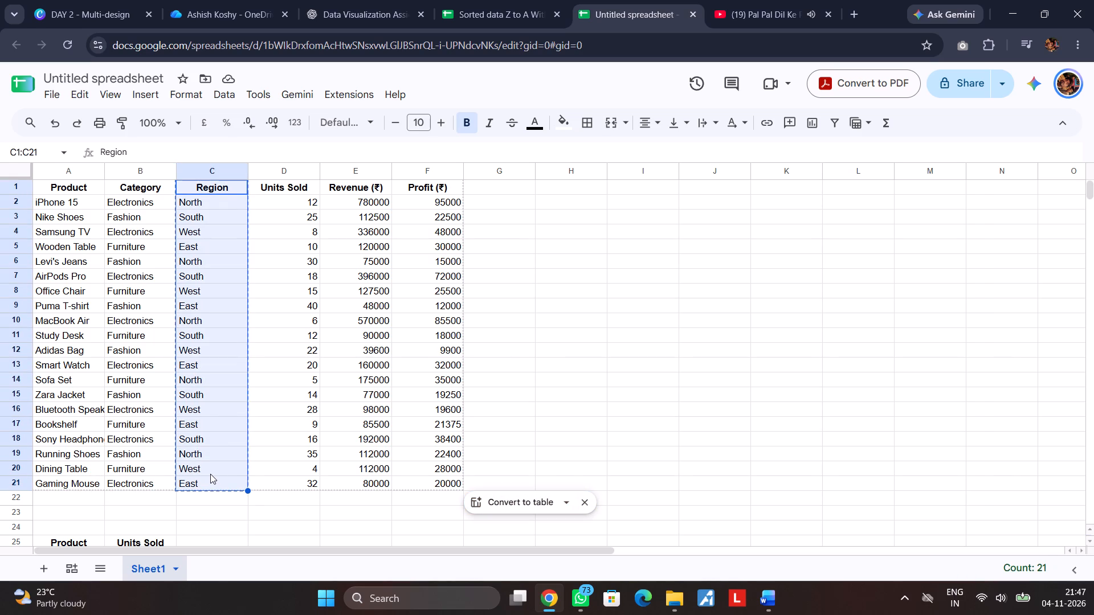
pyautogui.scroll(-10, 213, 462)
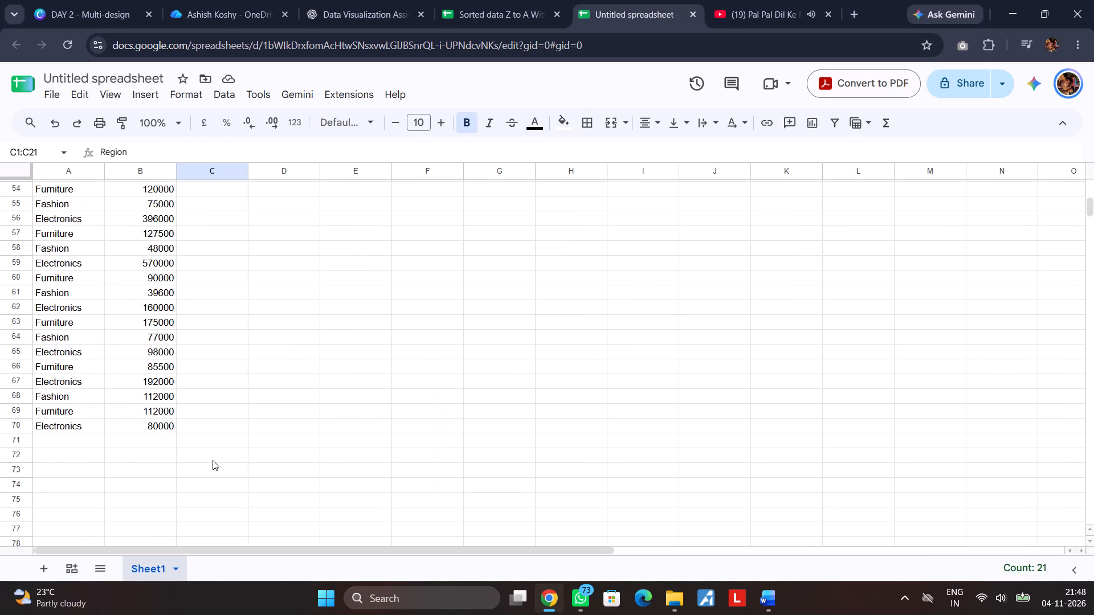
pyautogui.scroll(-3, 213, 460)
pyautogui.click(55, 331)
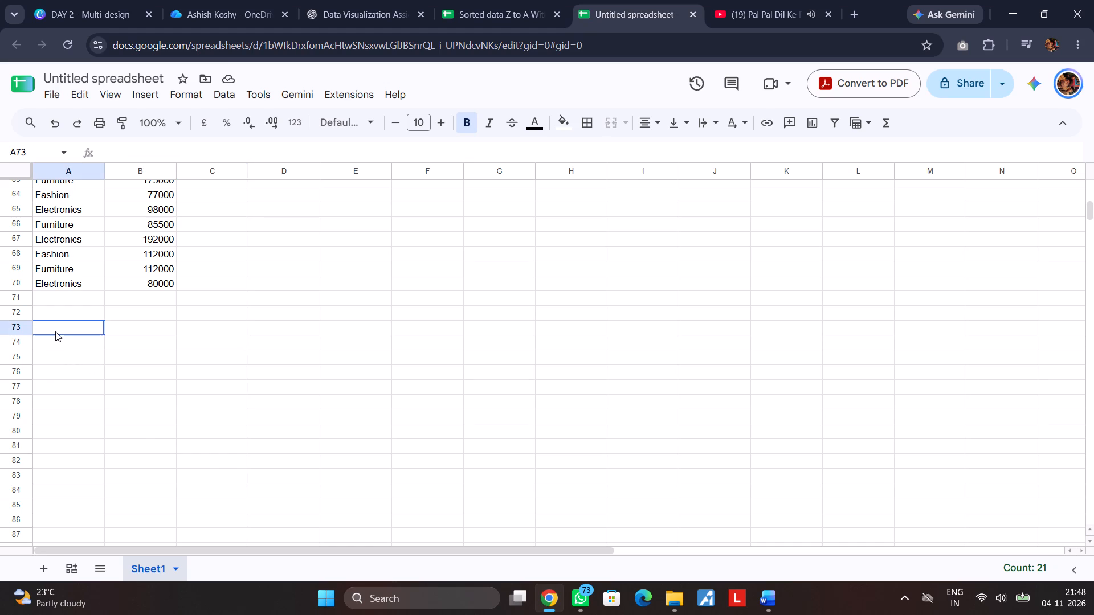
pyautogui.hotkey('ctrl', 'v')
# Copy the Profit (₹) column, F1:F21, beside the separate Region list, starting at cell B73.
pyautogui.scroll(1, 190, 364)
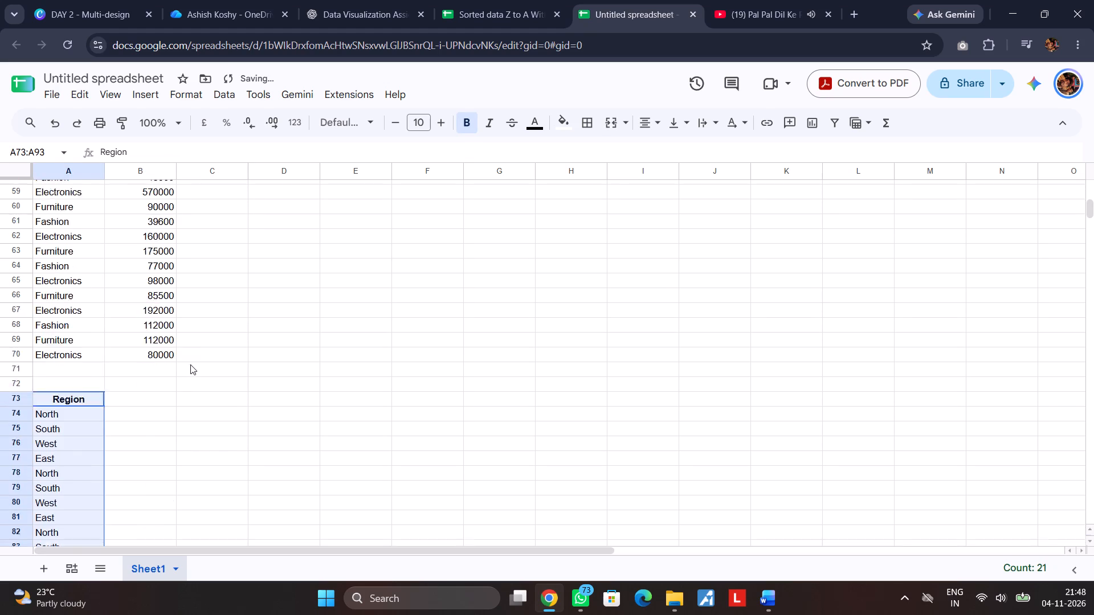
pyautogui.scroll(16, 190, 364)
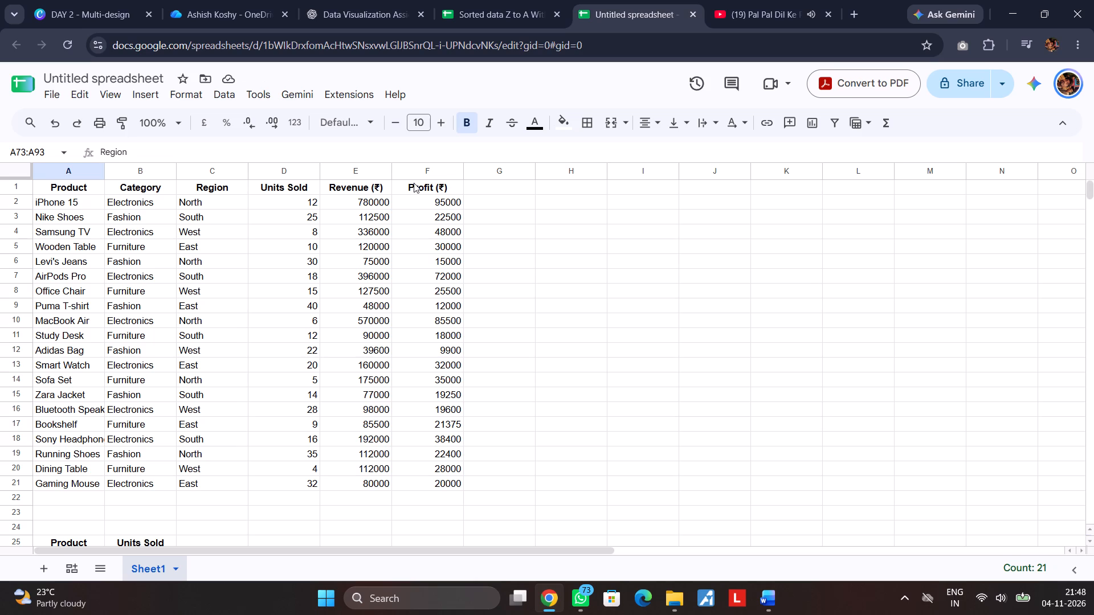
pyautogui.moveTo(414, 183); pyautogui.dragTo(439, 482)
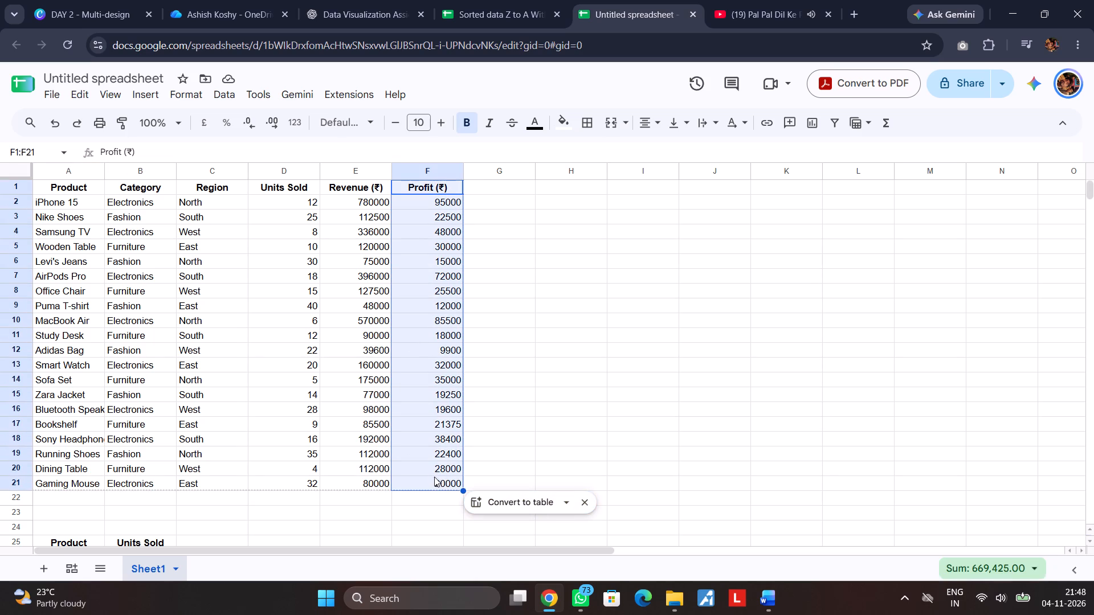
pyautogui.hotkey('ctrl', 'c')
pyautogui.scroll(-12, 231, 421)
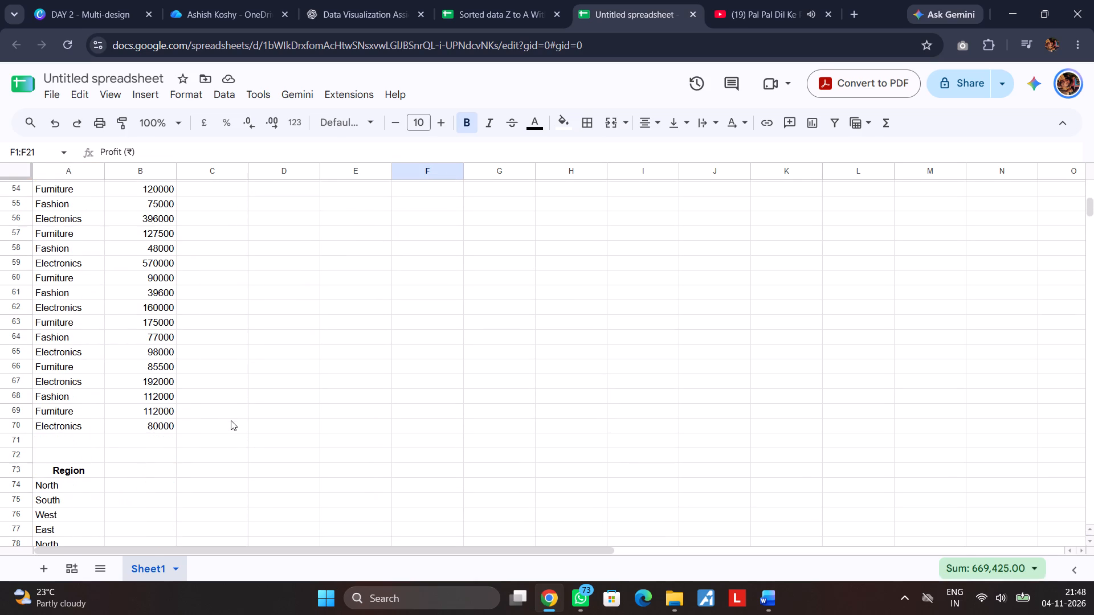
pyautogui.click(128, 393)
pyautogui.hotkey('ctrl', 'v')
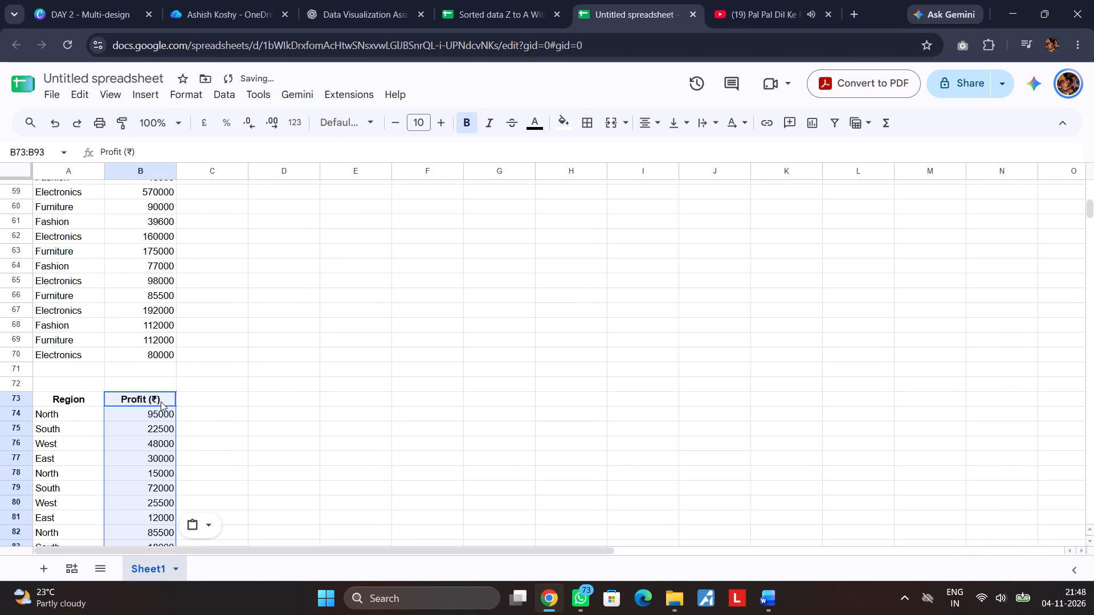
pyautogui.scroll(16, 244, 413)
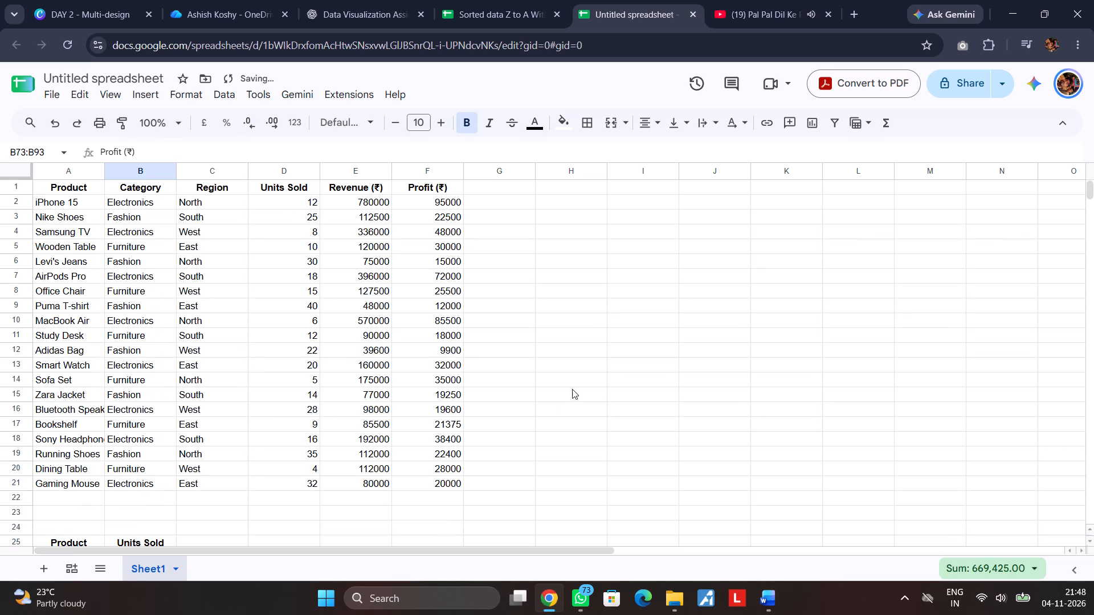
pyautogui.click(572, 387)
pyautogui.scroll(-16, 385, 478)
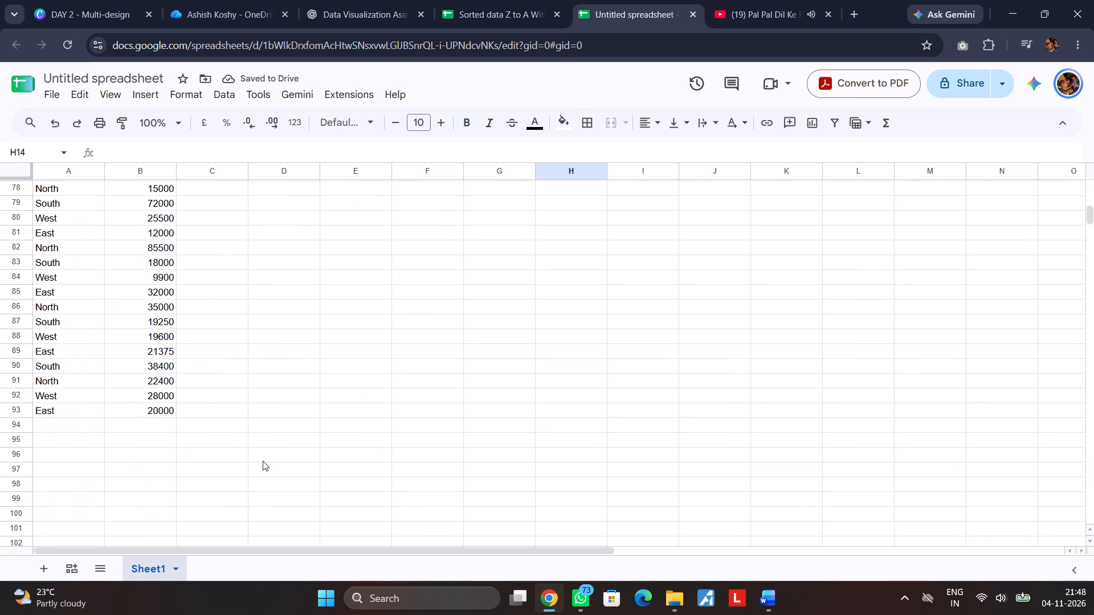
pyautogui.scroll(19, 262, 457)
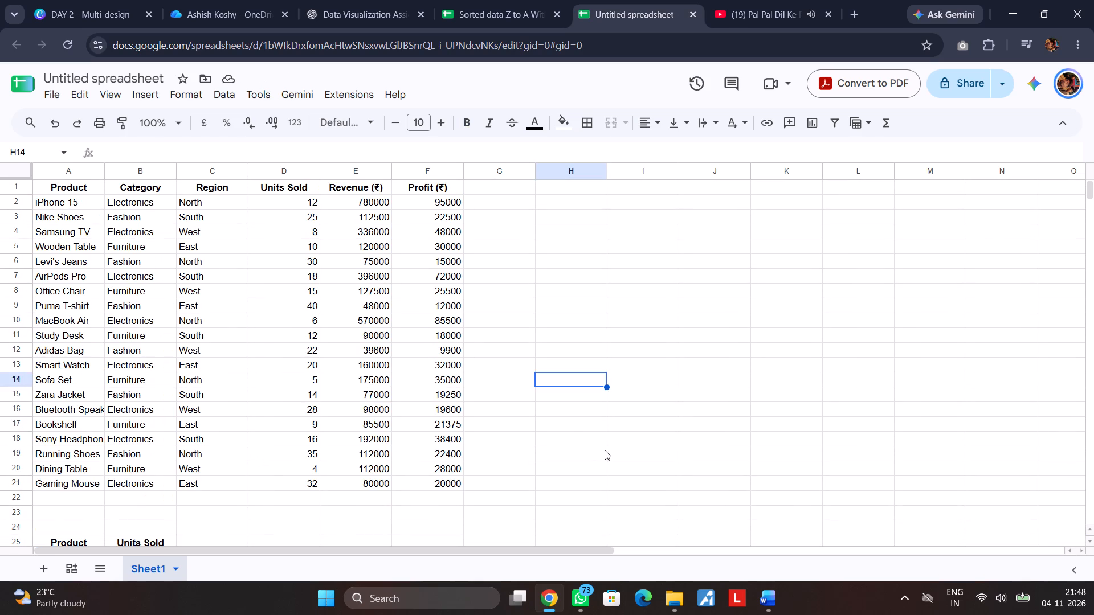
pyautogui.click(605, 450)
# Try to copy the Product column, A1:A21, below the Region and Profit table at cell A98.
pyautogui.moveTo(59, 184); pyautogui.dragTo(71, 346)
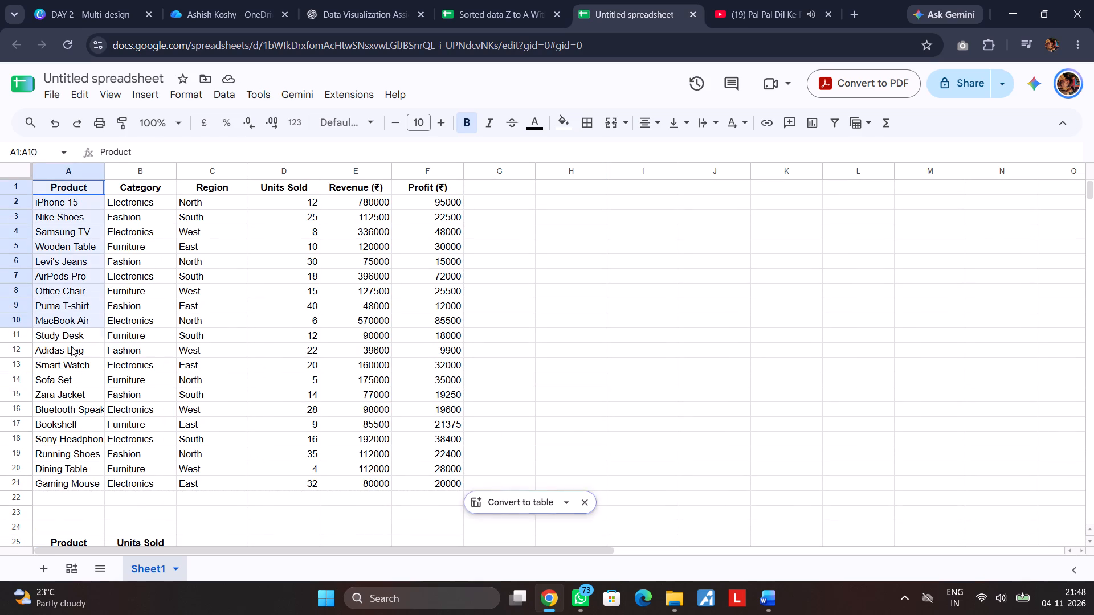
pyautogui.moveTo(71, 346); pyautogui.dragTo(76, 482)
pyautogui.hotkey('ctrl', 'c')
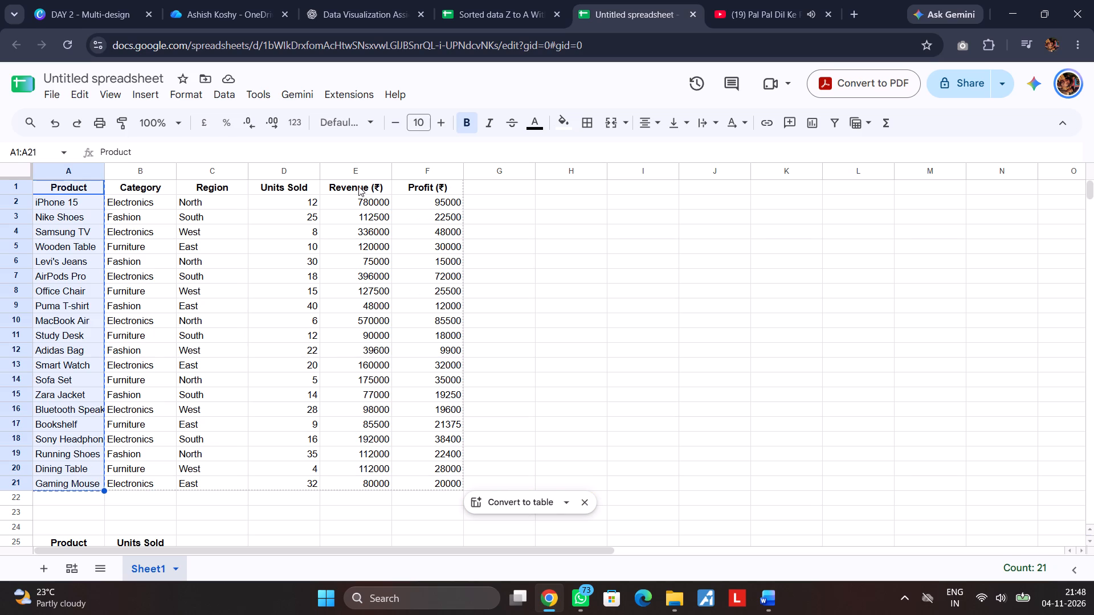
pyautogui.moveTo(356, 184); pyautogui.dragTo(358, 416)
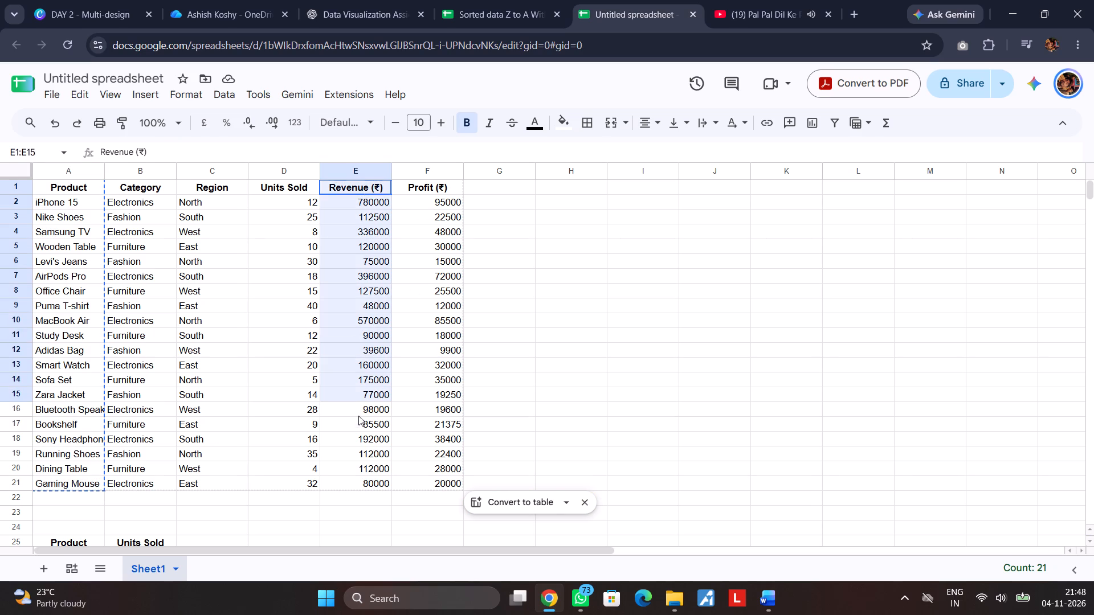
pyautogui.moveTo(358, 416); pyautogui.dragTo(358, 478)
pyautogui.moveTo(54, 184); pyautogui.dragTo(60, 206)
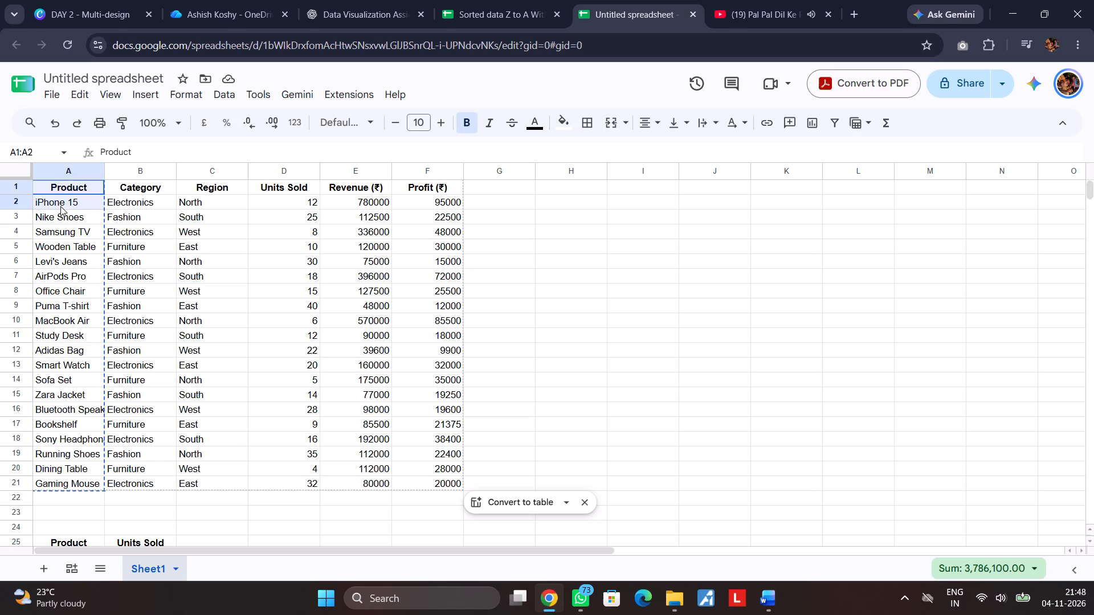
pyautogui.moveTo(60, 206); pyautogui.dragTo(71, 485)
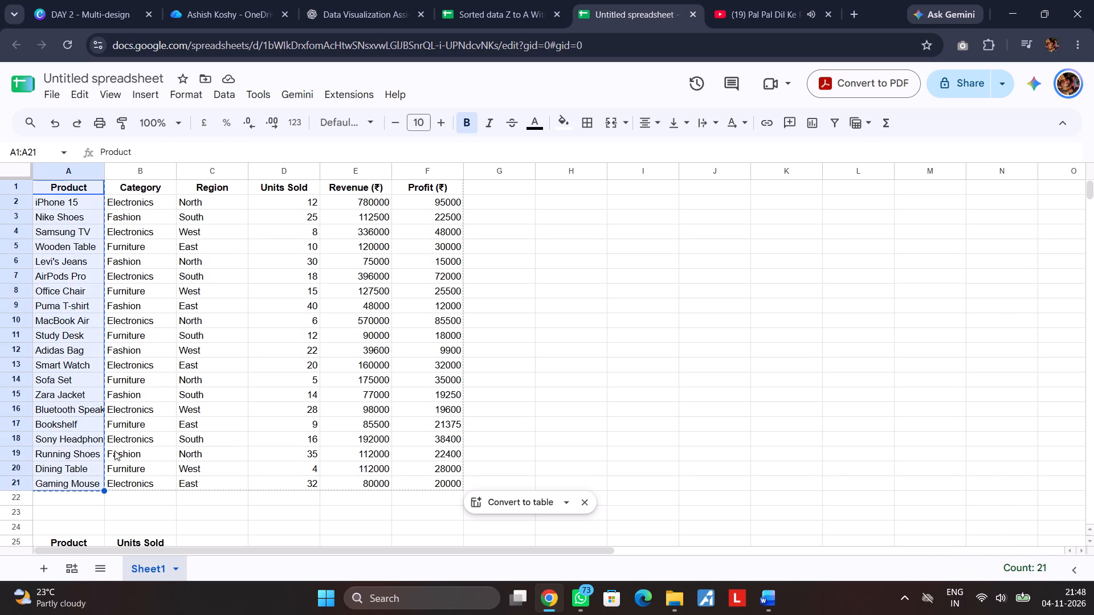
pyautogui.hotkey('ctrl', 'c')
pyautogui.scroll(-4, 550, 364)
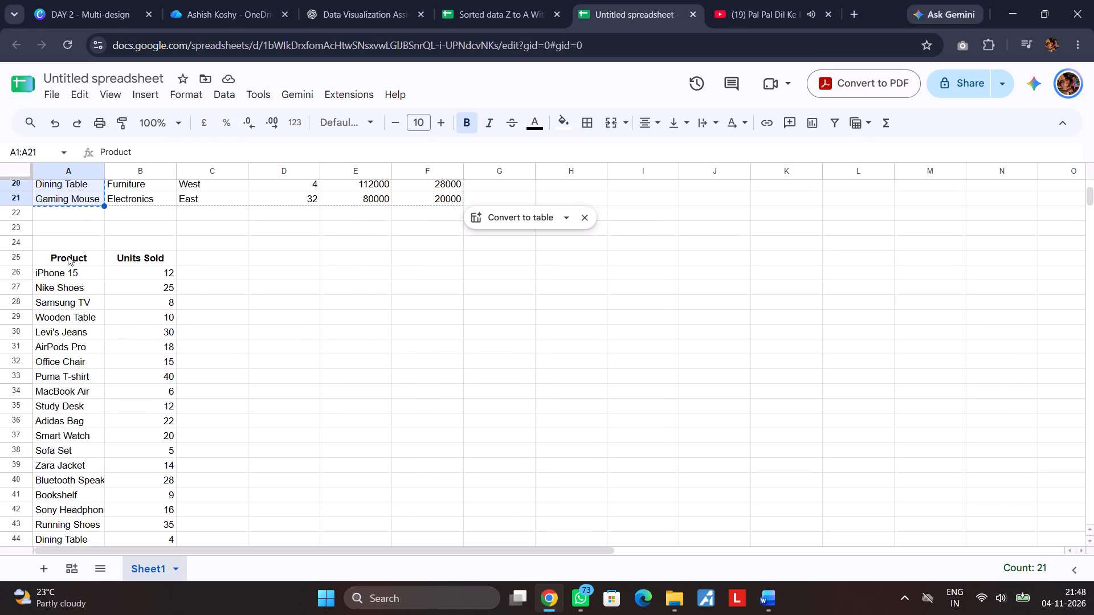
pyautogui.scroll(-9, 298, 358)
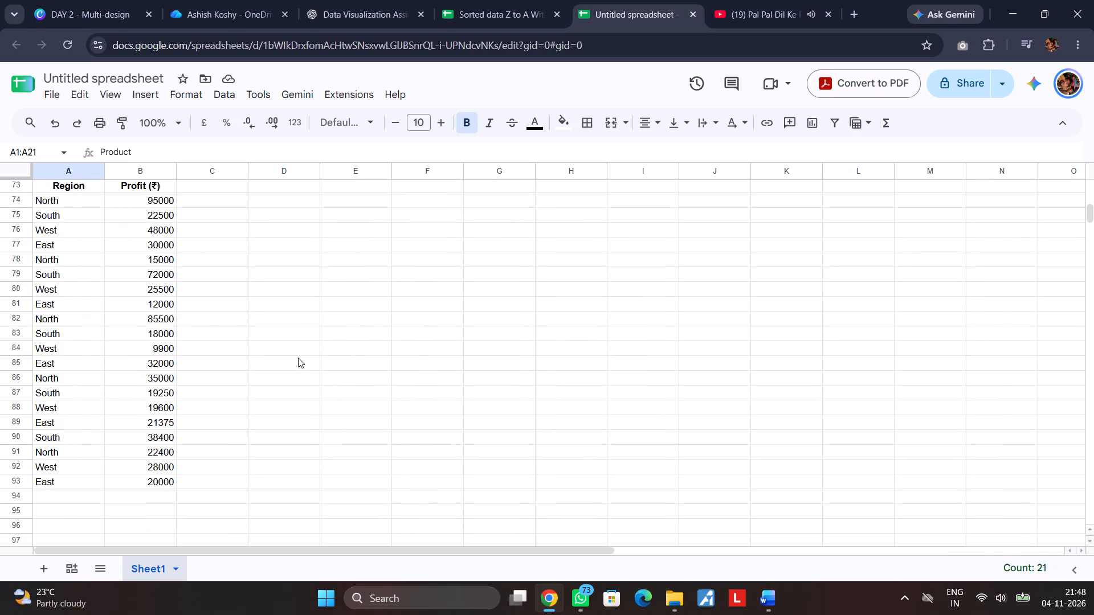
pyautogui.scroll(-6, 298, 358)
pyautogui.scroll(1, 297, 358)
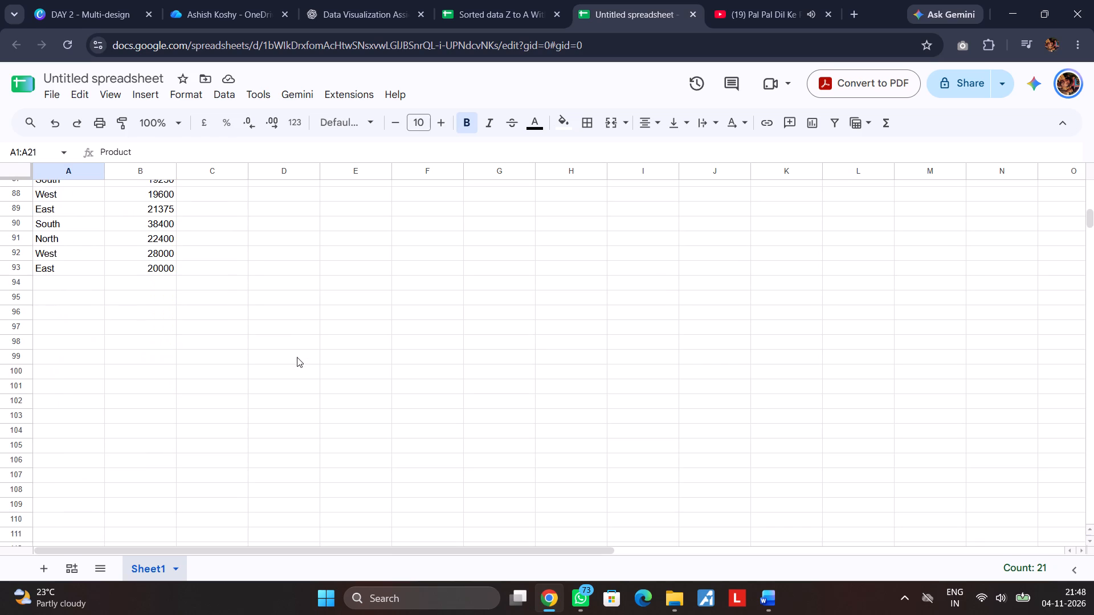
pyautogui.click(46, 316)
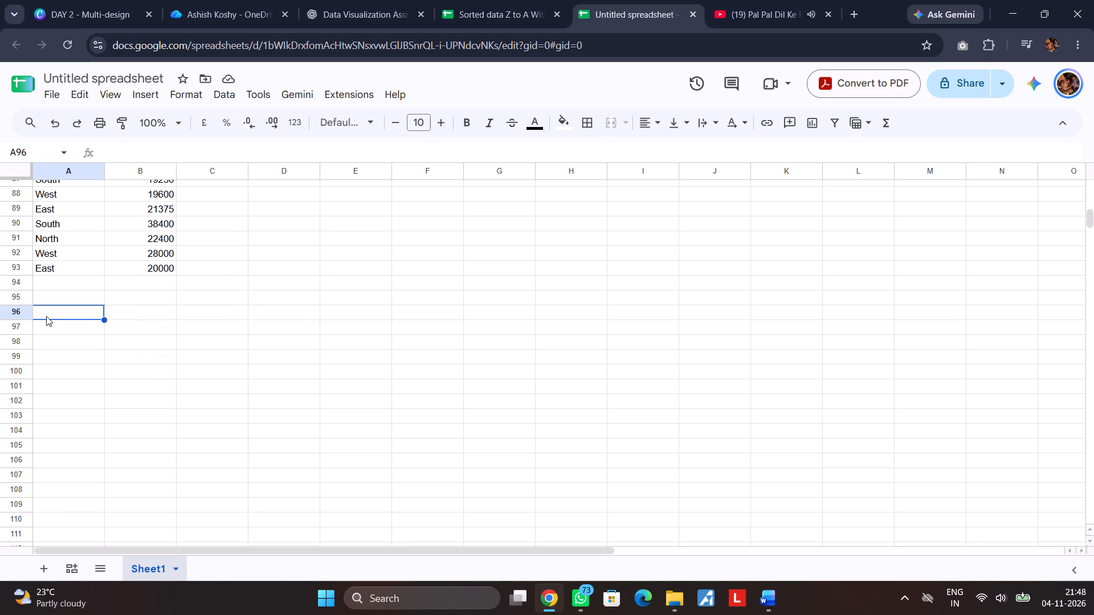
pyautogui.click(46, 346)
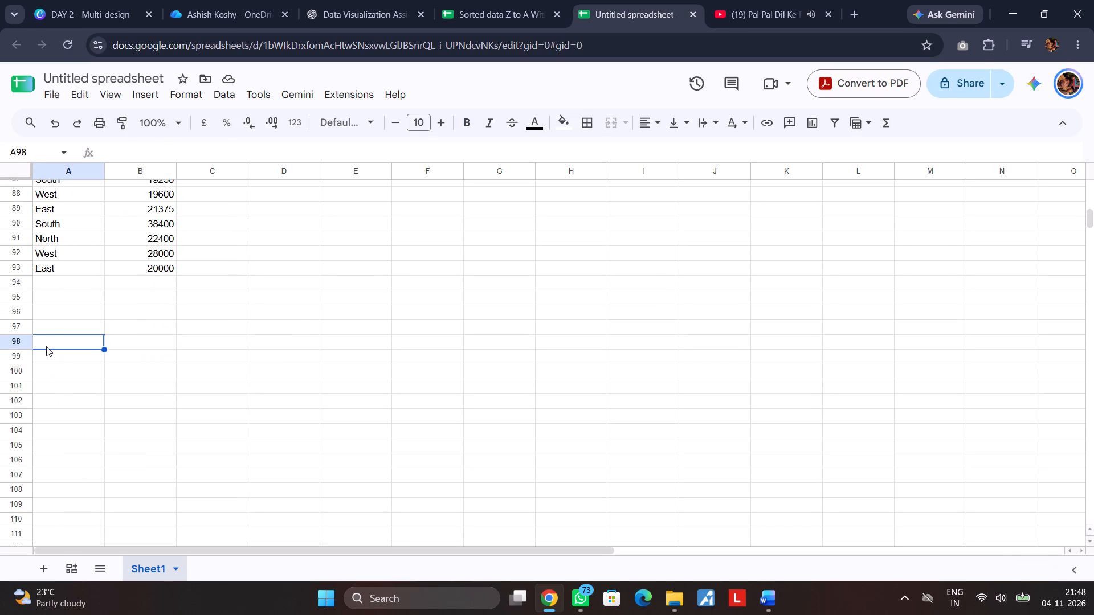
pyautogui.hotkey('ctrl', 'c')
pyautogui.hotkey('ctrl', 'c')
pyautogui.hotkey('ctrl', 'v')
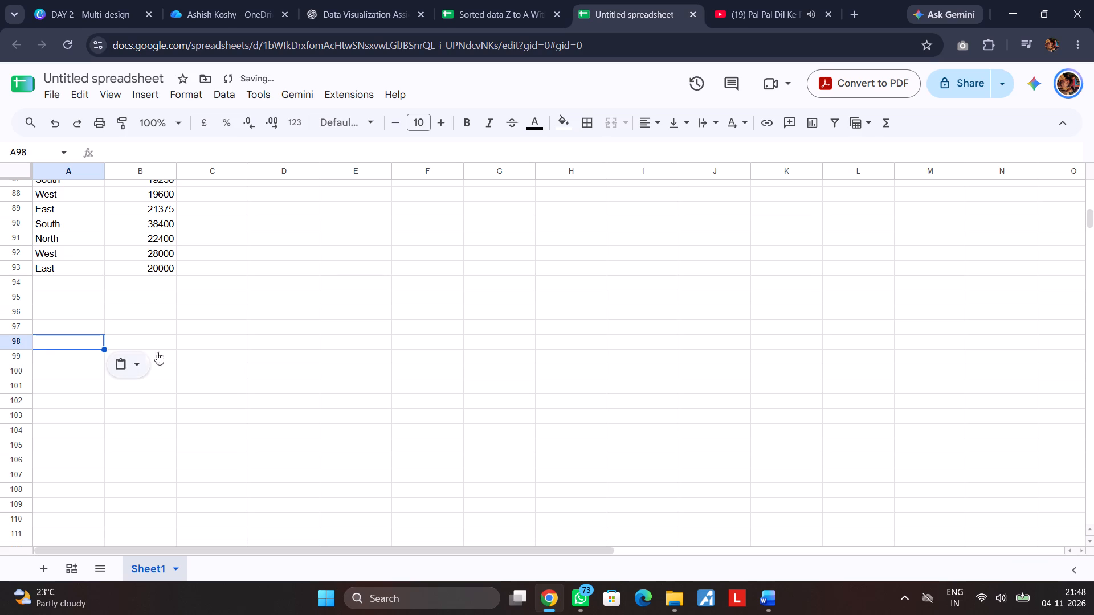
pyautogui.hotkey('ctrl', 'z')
# Copy the separate Product list, A25:A45, below the Region and Profit table, starting at cell A97.
pyautogui.scroll(17, 199, 331)
pyautogui.scroll(5, 199, 331)
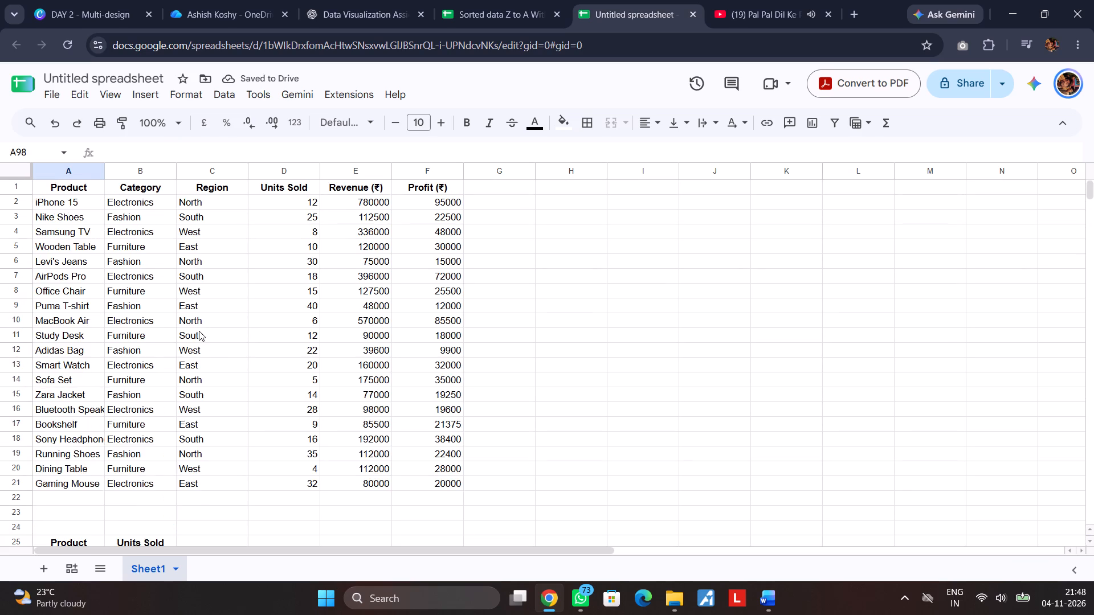
pyautogui.scroll(-4, 199, 331)
pyautogui.moveTo(39, 259); pyautogui.dragTo(63, 540)
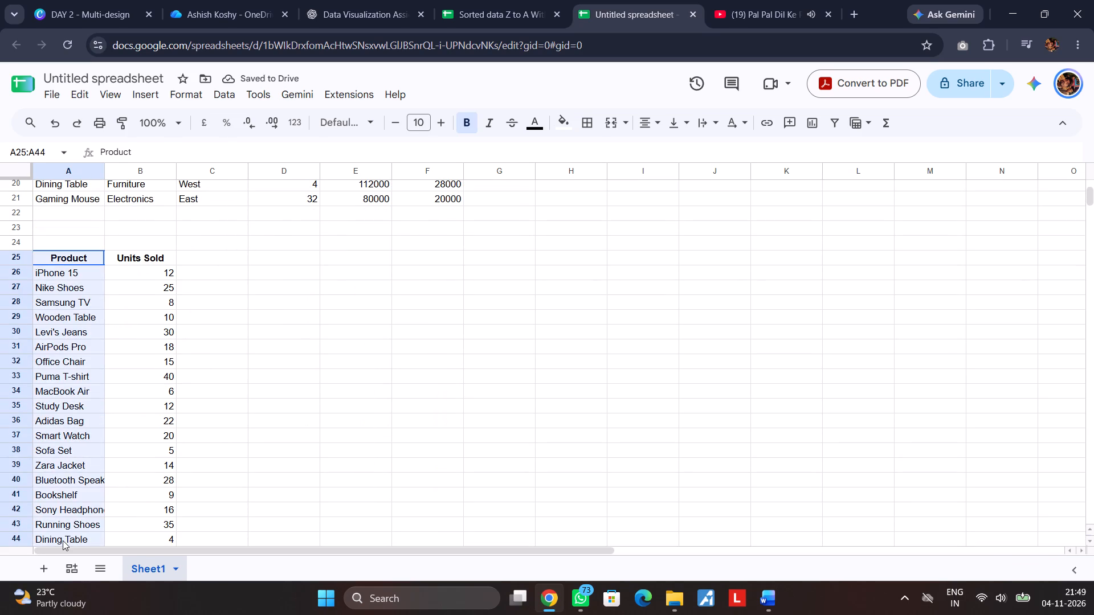
pyautogui.moveTo(63, 540); pyautogui.dragTo(70, 511)
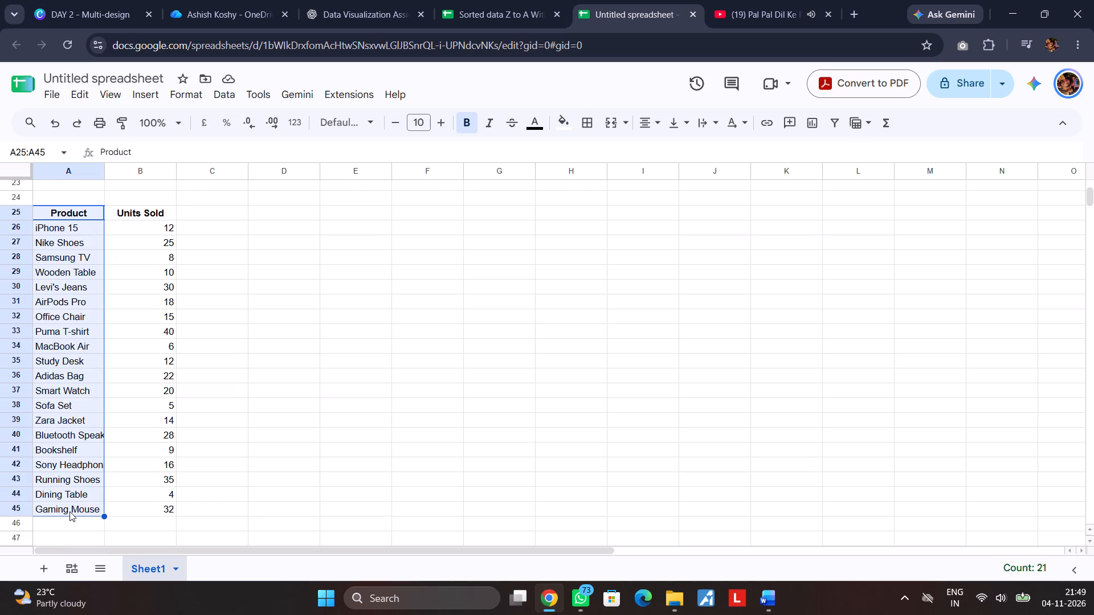
pyautogui.hotkey('ctrl', 'c')
pyautogui.scroll(-13, 95, 481)
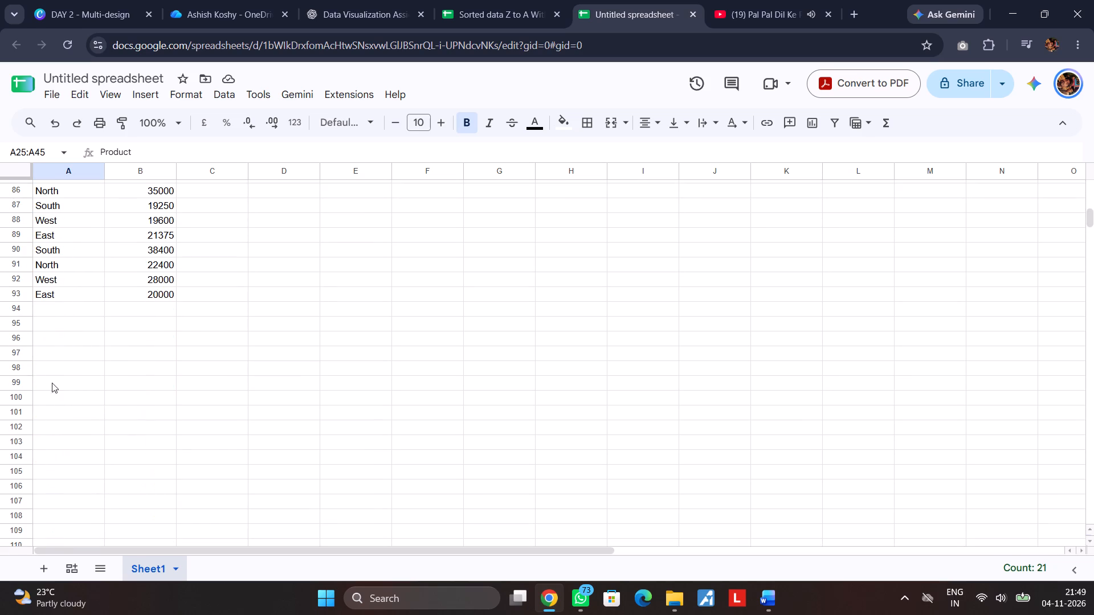
pyautogui.click(49, 357)
pyautogui.hotkey('ctrl', 'v')
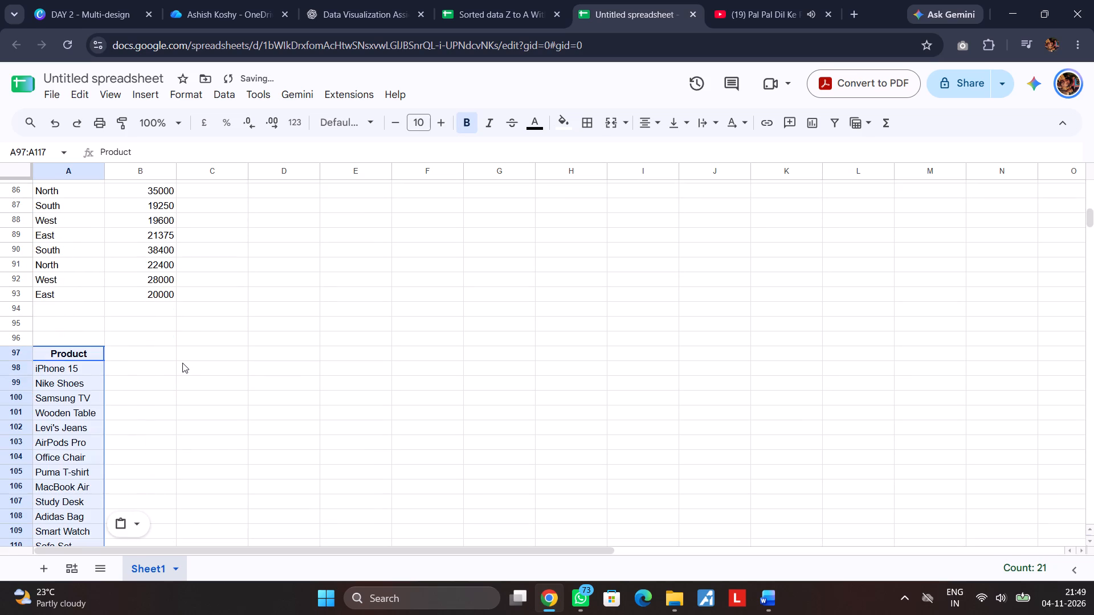
# Copy the Revenue (₹) column, E1:E21, beside the new Product list, starting at cell B97.
pyautogui.scroll(20, 189, 363)
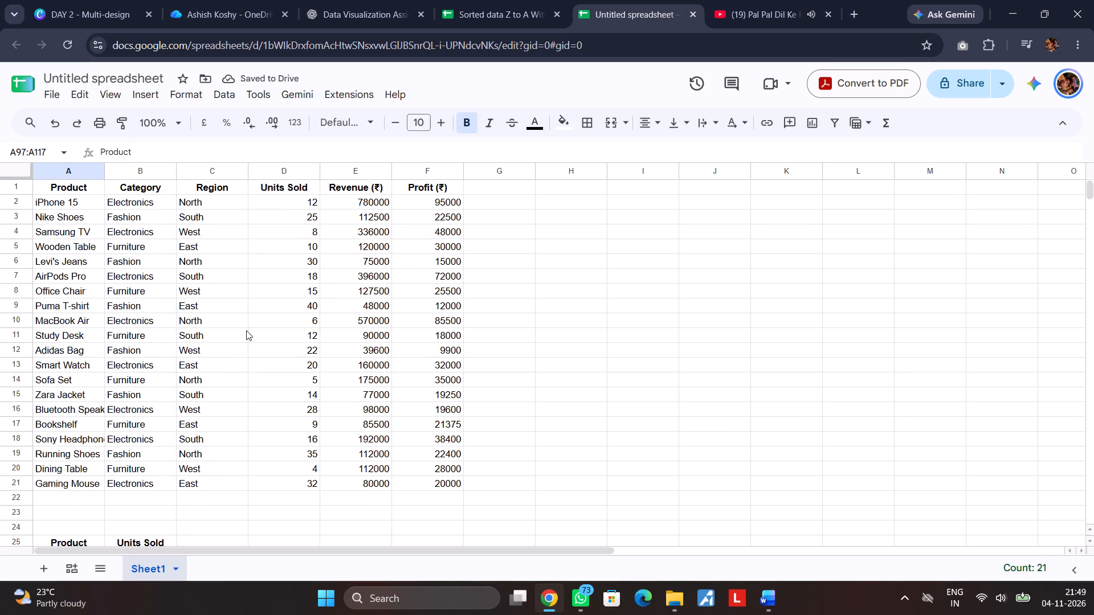
pyautogui.moveTo(366, 187); pyautogui.dragTo(364, 267)
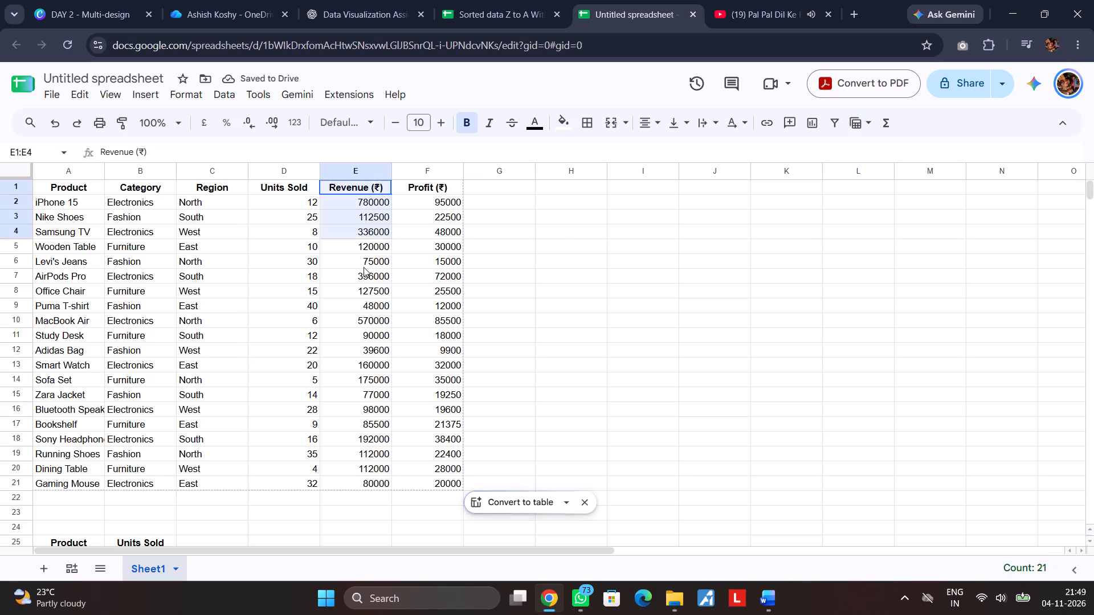
pyautogui.moveTo(364, 267); pyautogui.dragTo(350, 485)
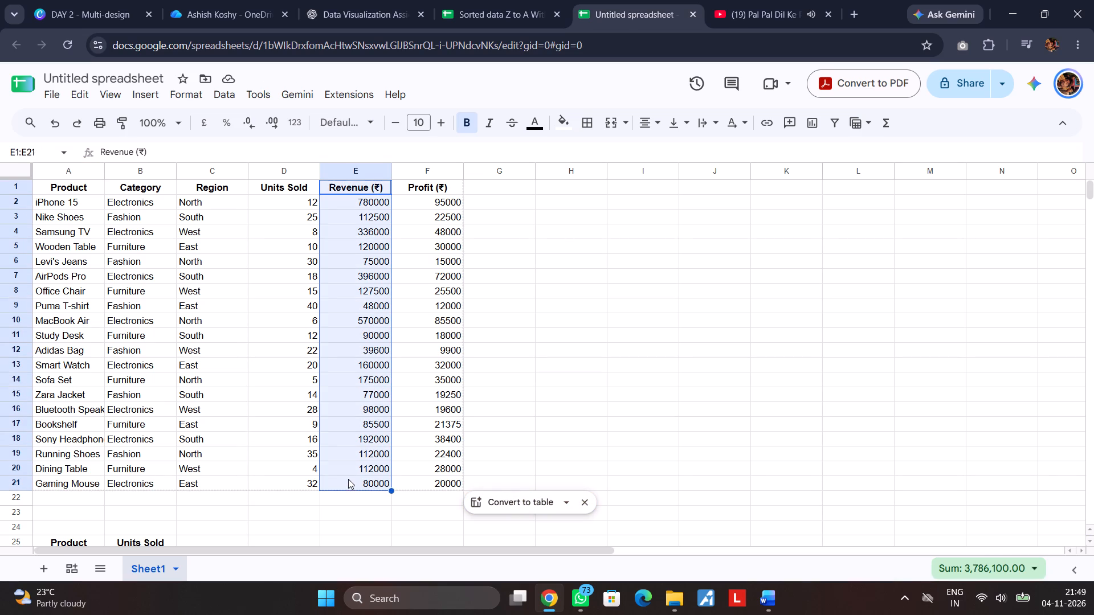
pyautogui.hotkey('ctrl', 'c')
pyautogui.scroll(-18, 150, 385)
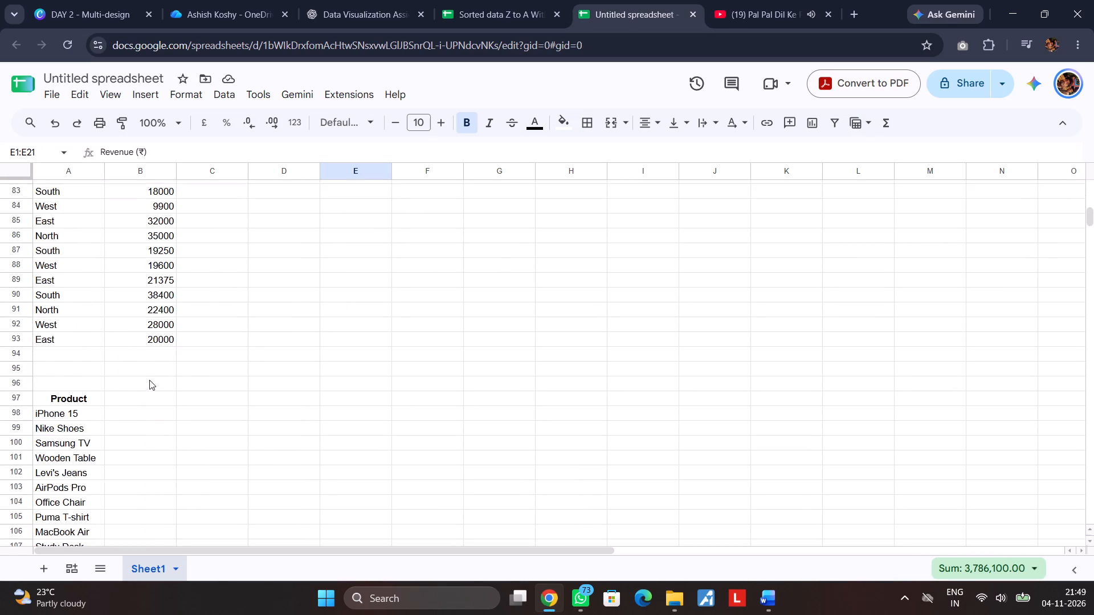
pyautogui.scroll(-2, 149, 380)
pyautogui.scroll(1, 149, 380)
pyautogui.click(140, 256)
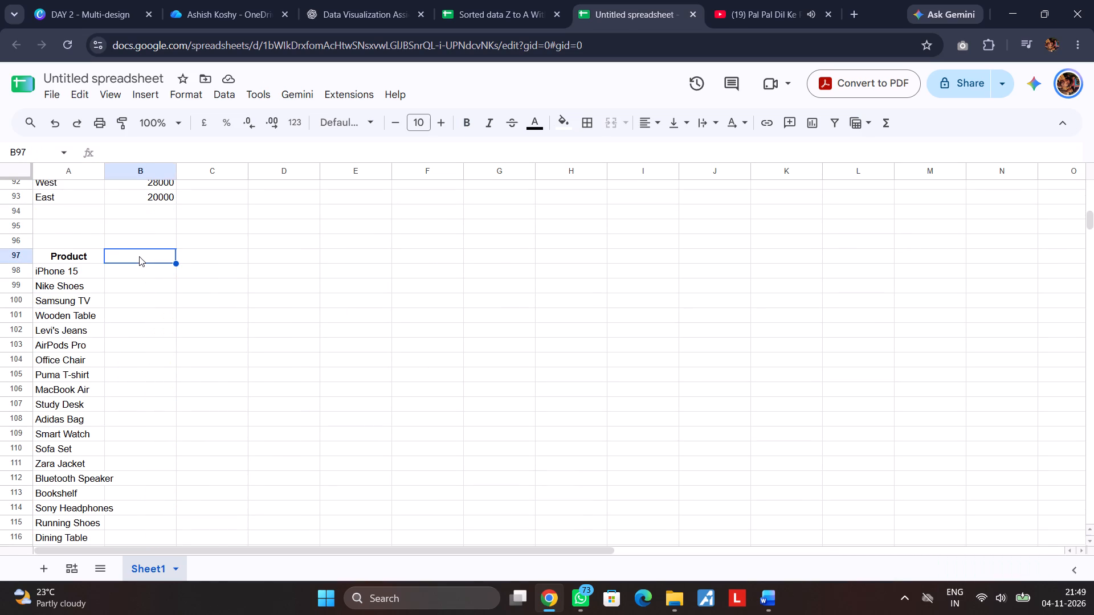
pyautogui.hotkey('ctrl', 'v')
pyautogui.scroll(-4, 244, 285)
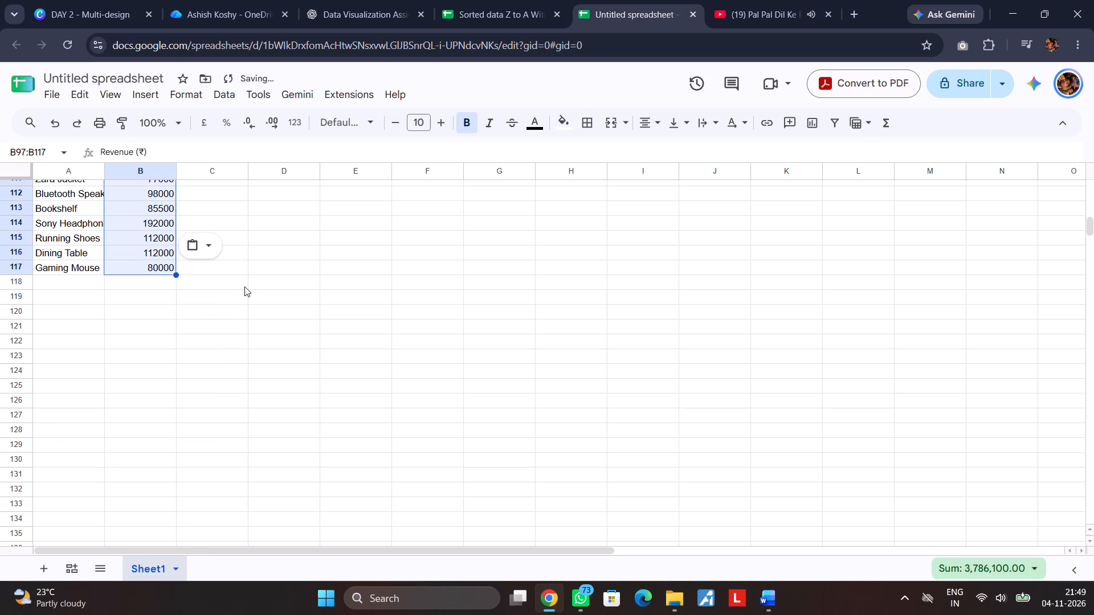
pyautogui.scroll(8, 244, 286)
pyautogui.click(280, 281)
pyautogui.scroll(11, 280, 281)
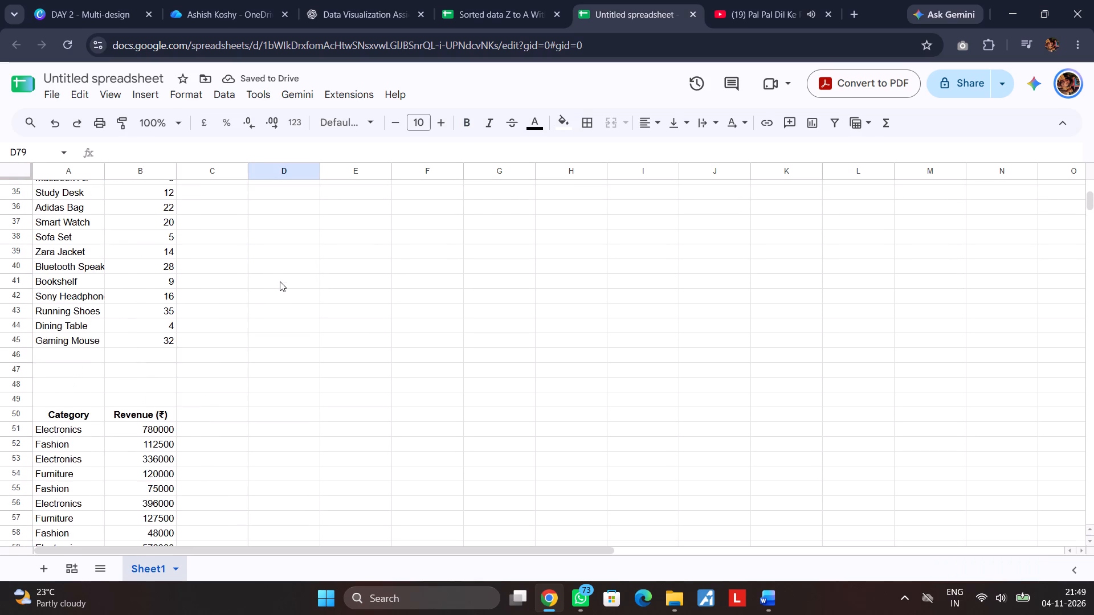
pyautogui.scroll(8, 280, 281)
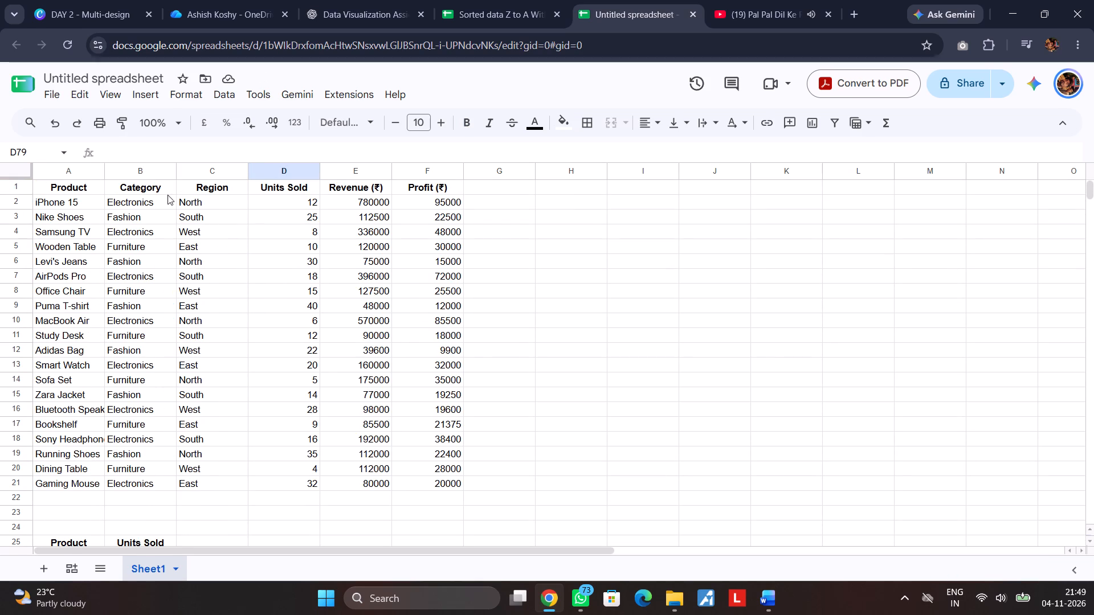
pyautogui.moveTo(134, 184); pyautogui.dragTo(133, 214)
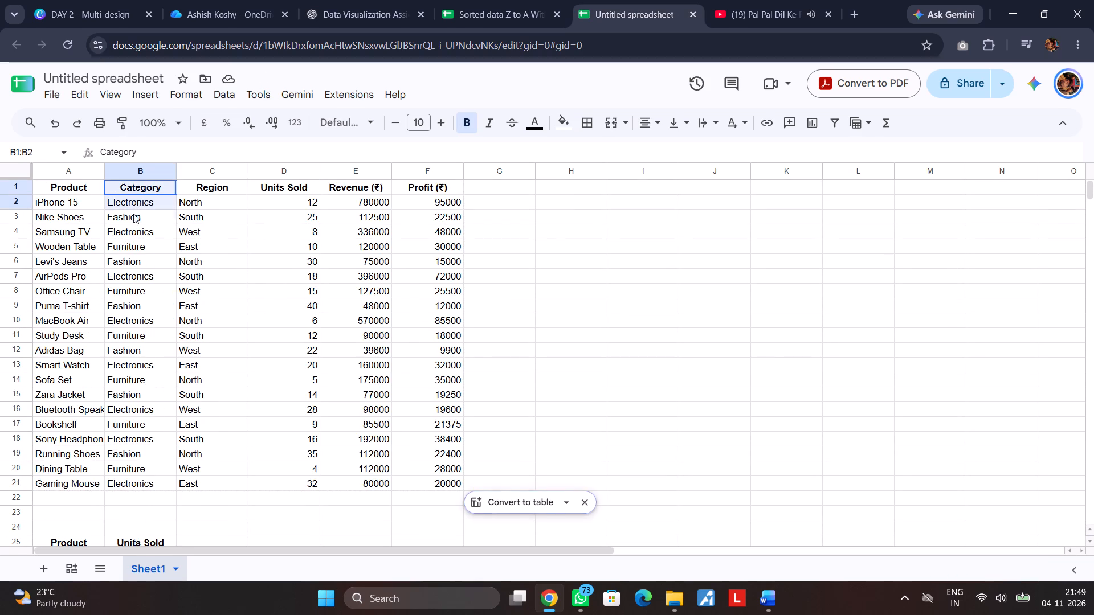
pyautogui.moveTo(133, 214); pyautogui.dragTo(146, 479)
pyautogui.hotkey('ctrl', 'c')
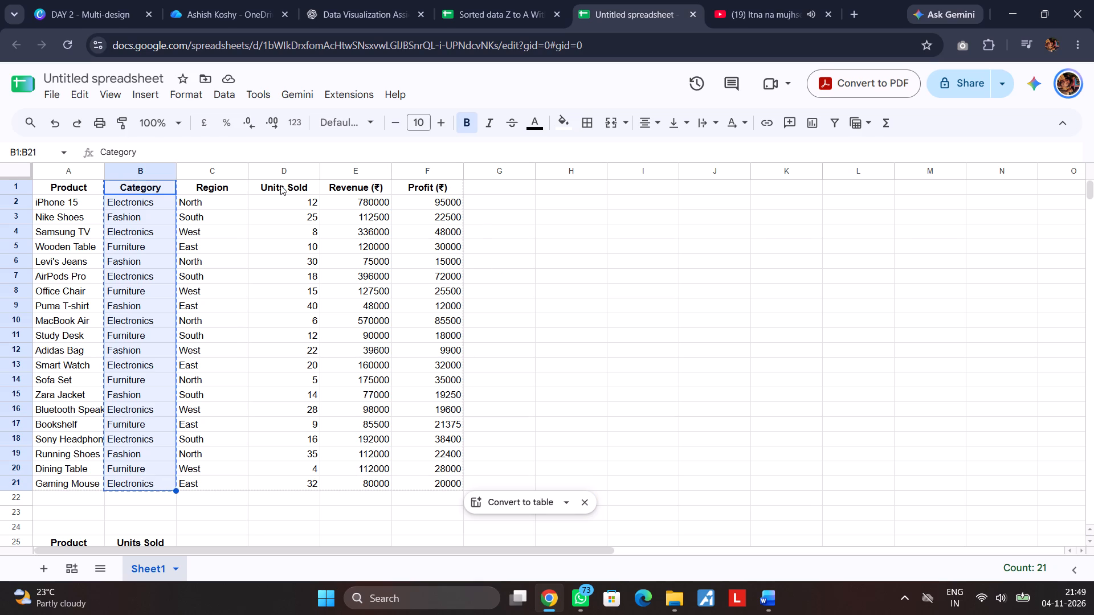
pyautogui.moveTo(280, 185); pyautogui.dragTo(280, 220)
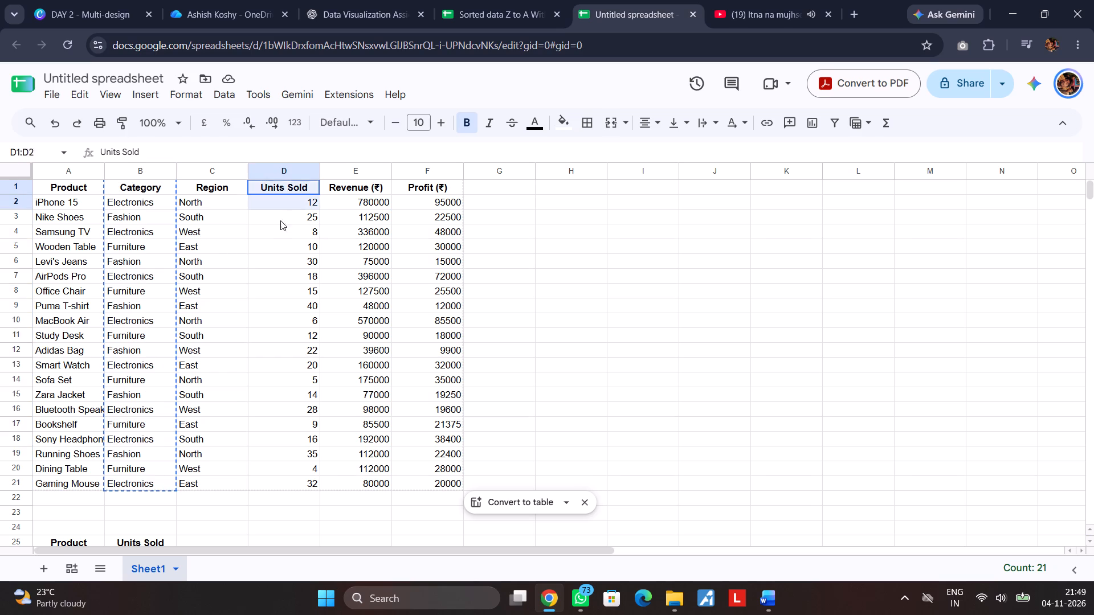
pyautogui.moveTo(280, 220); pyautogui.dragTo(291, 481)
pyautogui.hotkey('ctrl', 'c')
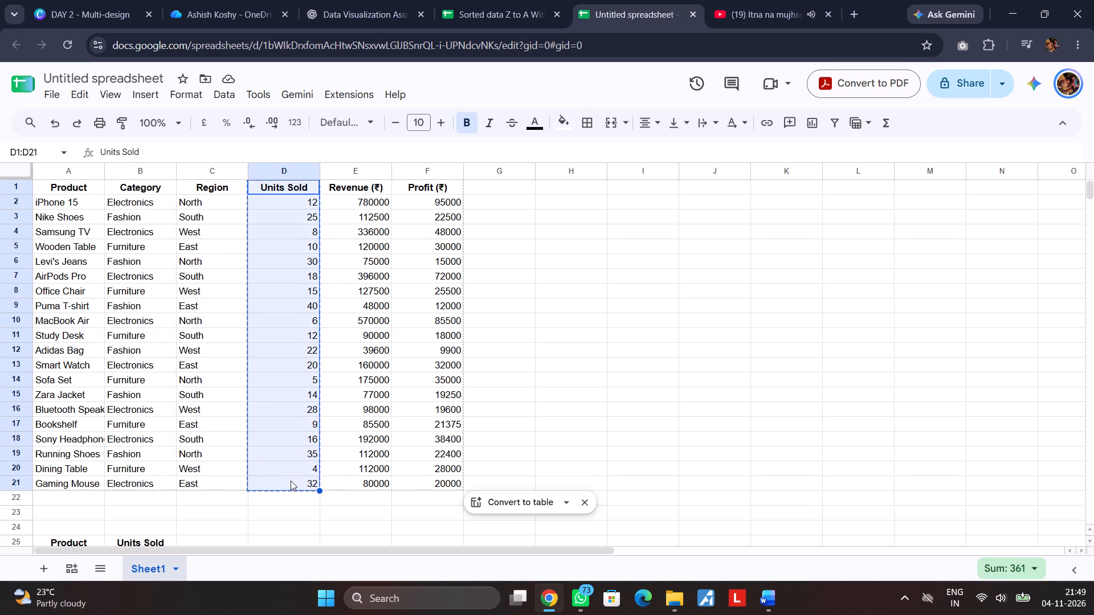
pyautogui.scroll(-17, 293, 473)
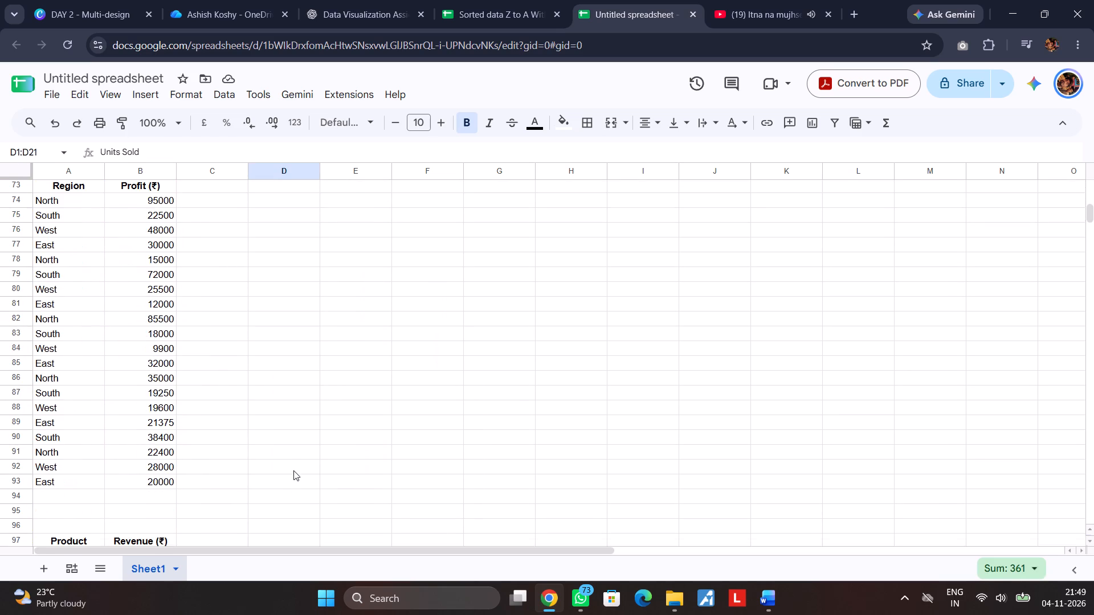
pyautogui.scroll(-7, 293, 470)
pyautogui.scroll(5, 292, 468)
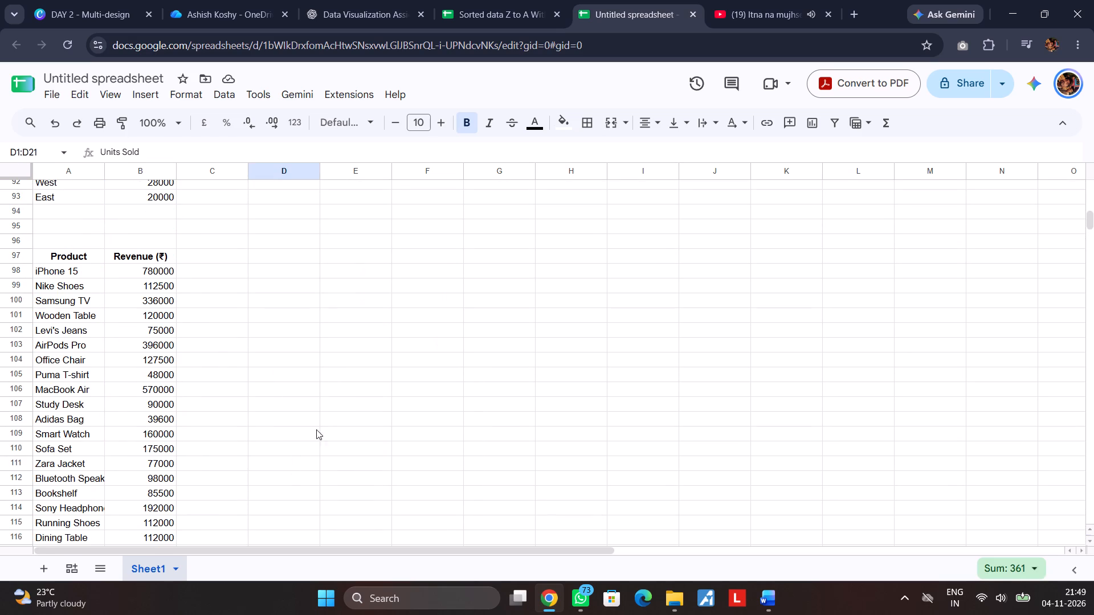
# Copy the separate Category list, A50:A70, below the Product and Revenue table, starting at cell A121.
pyautogui.scroll(5, 280, 387)
pyautogui.scroll(3, 58, 262)
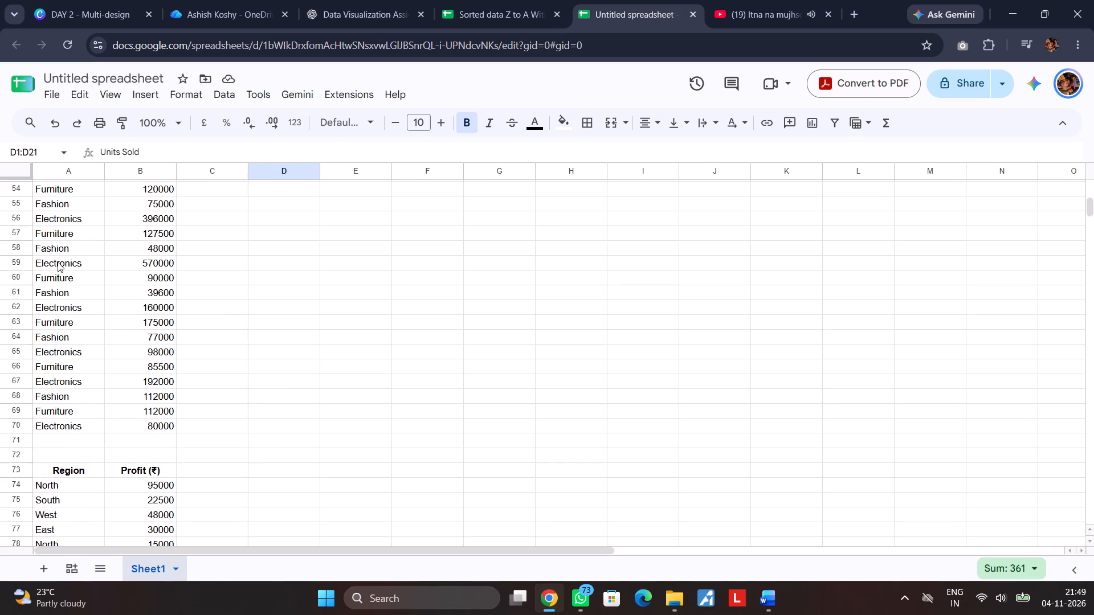
pyautogui.scroll(2, 57, 262)
pyautogui.moveTo(58, 270); pyautogui.dragTo(63, 283)
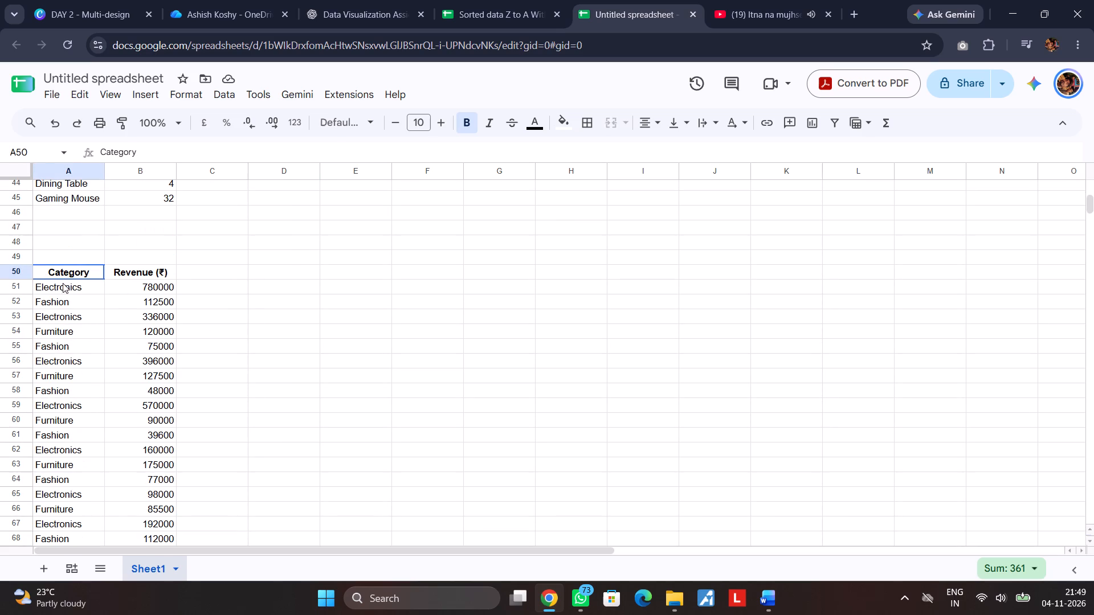
pyautogui.moveTo(63, 283); pyautogui.dragTo(67, 420)
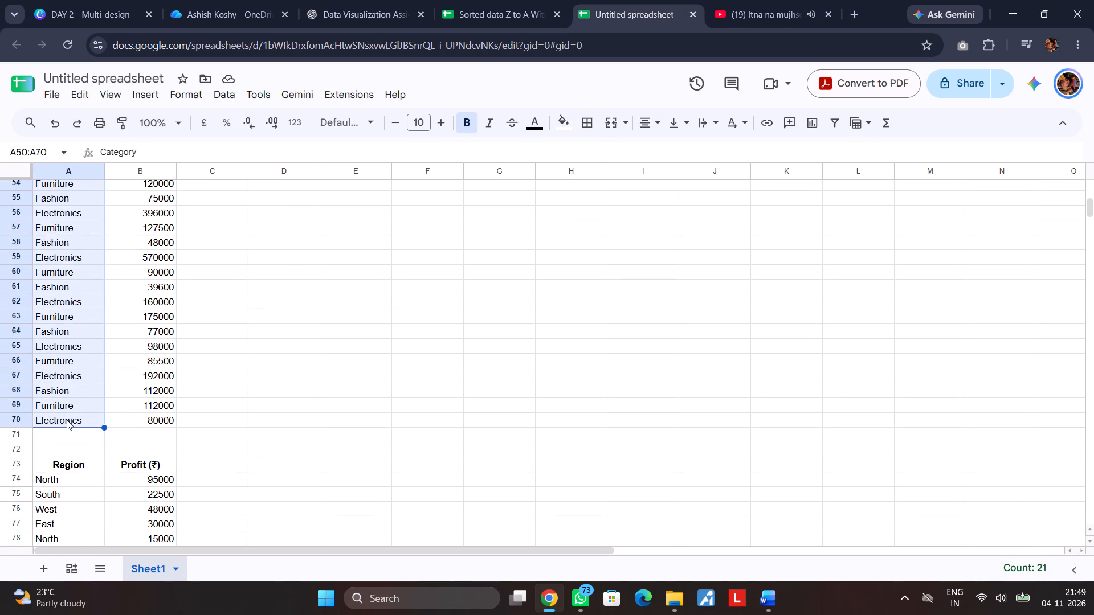
pyautogui.hotkey('ctrl', 'c')
pyautogui.scroll(-12, 67, 416)
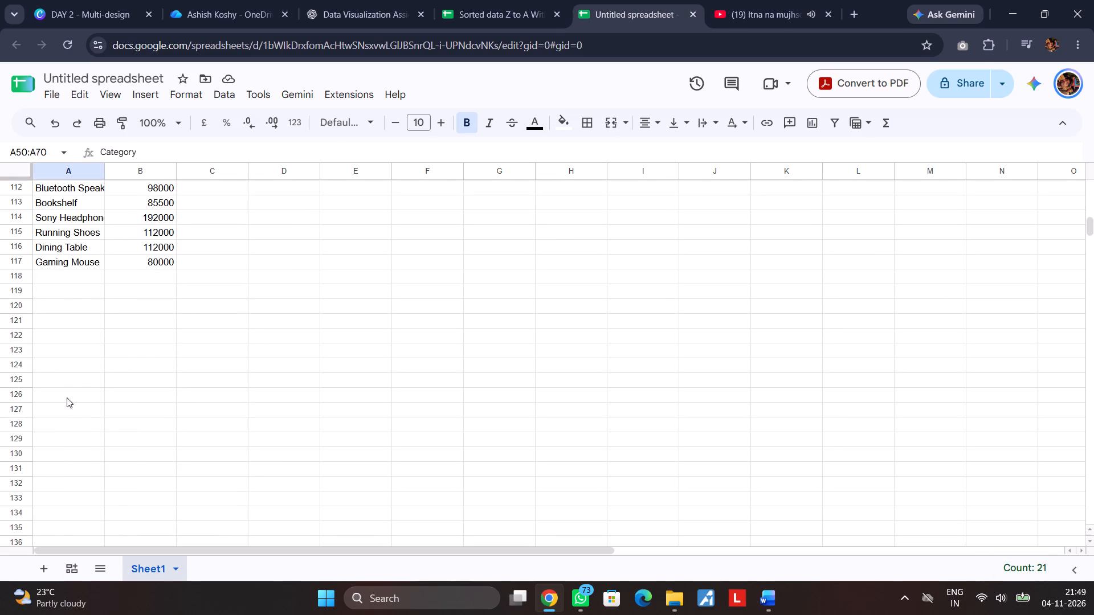
pyautogui.click(58, 327)
pyautogui.hotkey('ctrl', 'v')
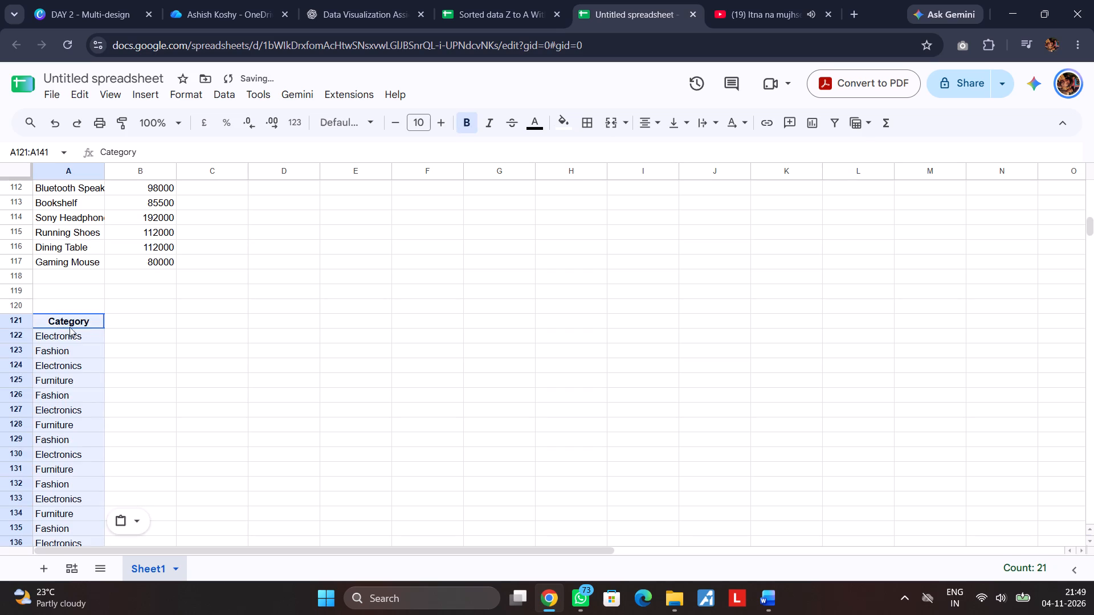
# Copy the separate Units Sold column, B25:B45, beside the new Category list, starting at cell B121.
pyautogui.scroll(13, 164, 339)
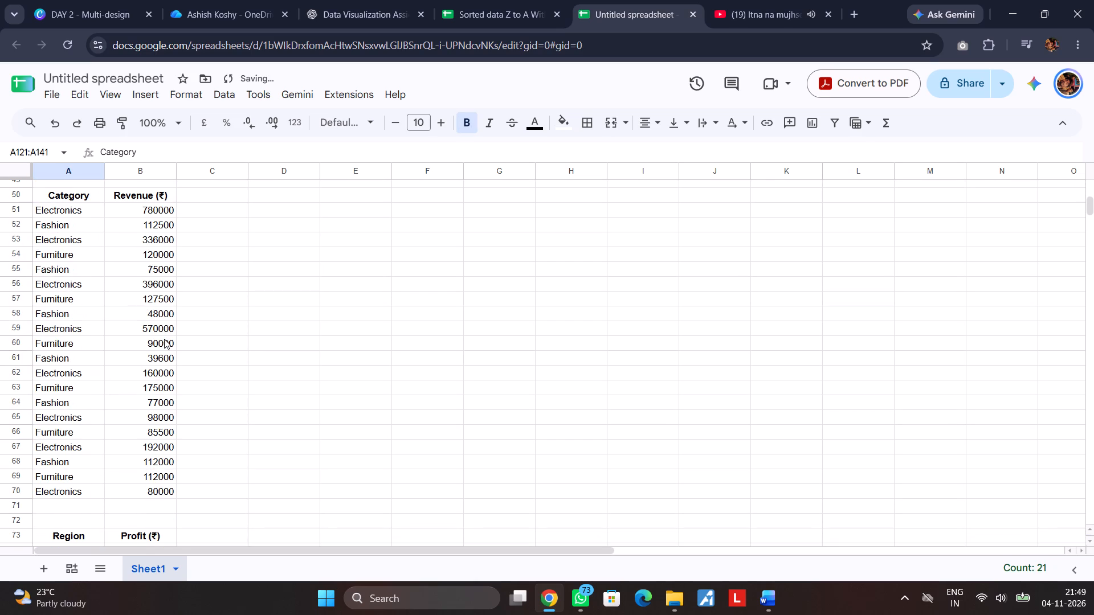
pyautogui.scroll(6, 164, 339)
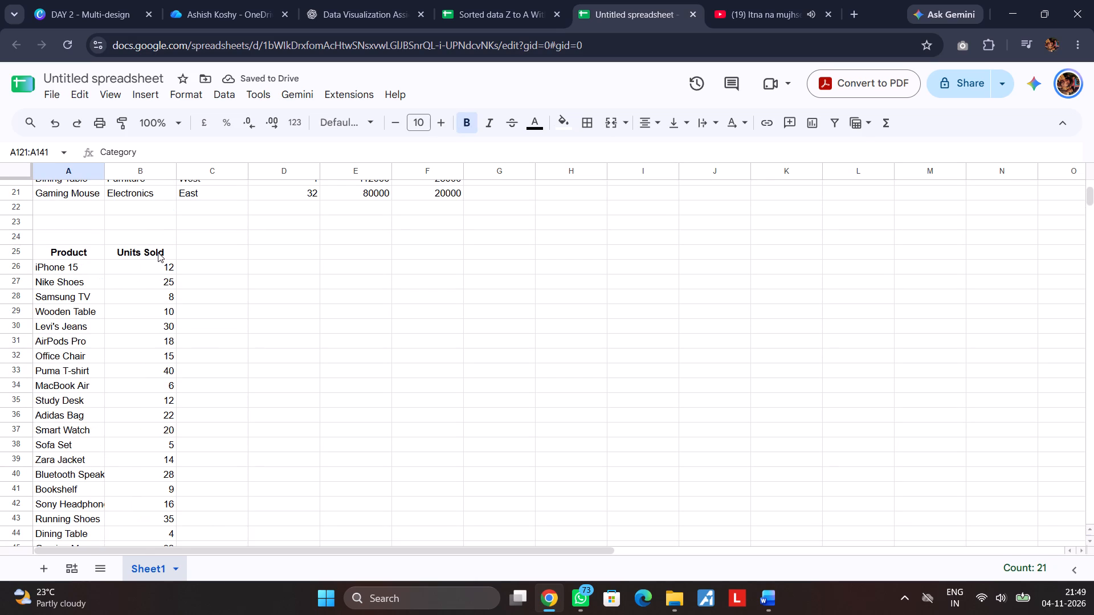
pyautogui.moveTo(158, 251); pyautogui.dragTo(168, 460)
pyautogui.hotkey('ctrl', 'c')
pyautogui.scroll(-11, 164, 450)
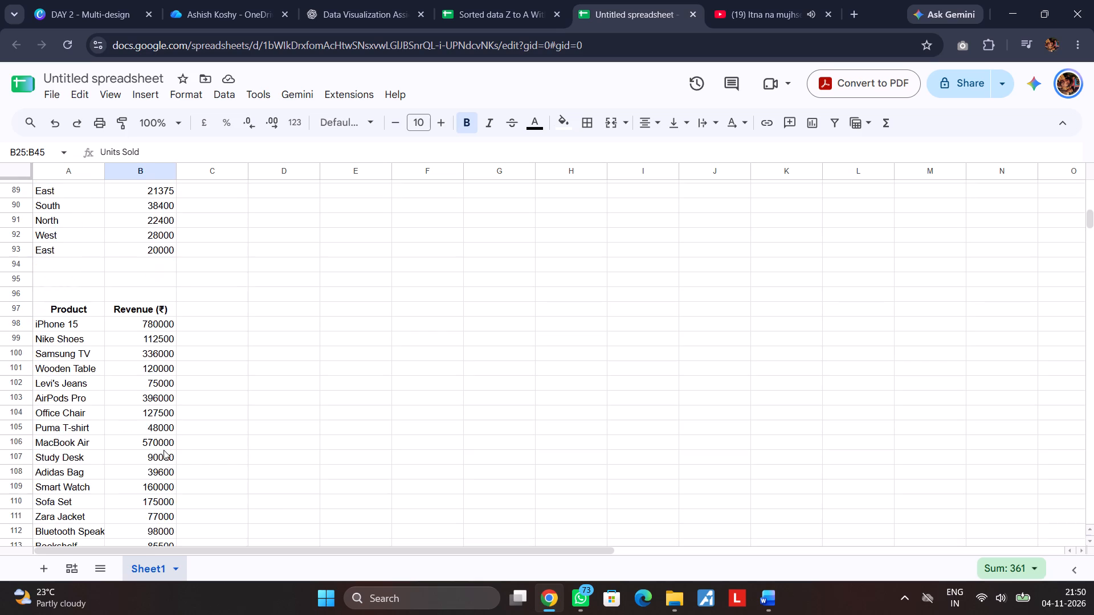
pyautogui.scroll(-11, 164, 450)
pyautogui.scroll(4, 164, 450)
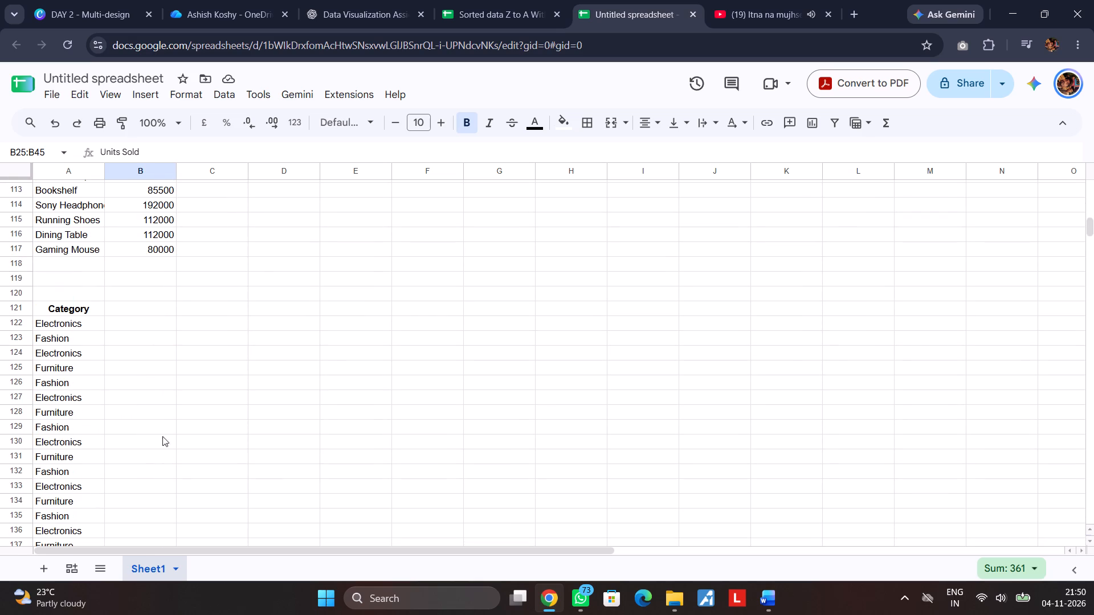
pyautogui.click(125, 310)
pyautogui.hotkey('ctrl', 'v')
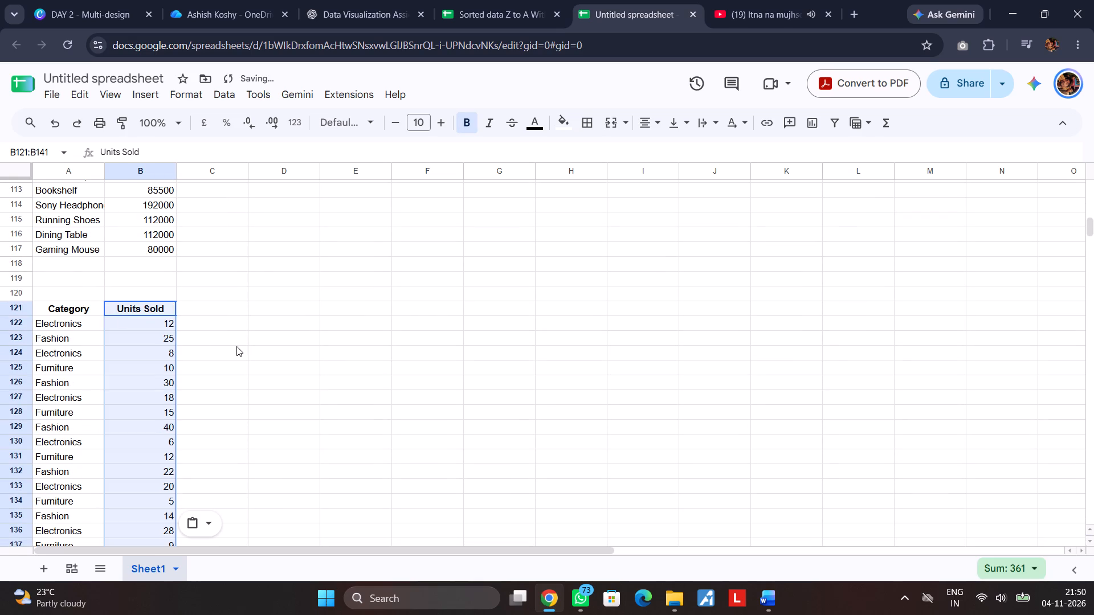
pyautogui.click(214, 356)
pyautogui.click(277, 410)
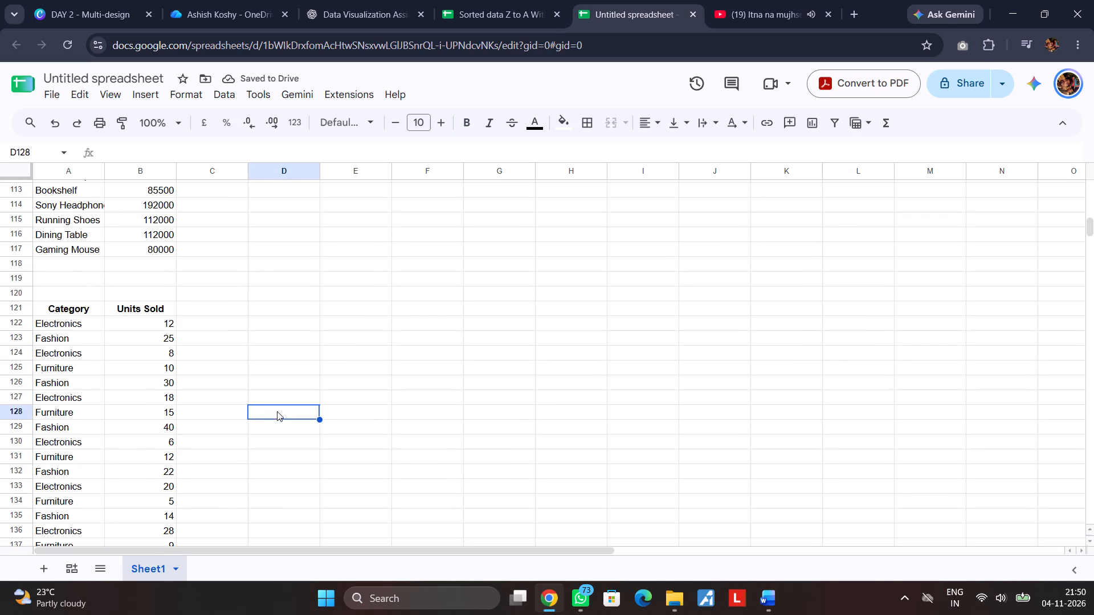
# Review the source dataset and all the separate two-column tables below it for completeness.
pyautogui.scroll(18, 269, 408)
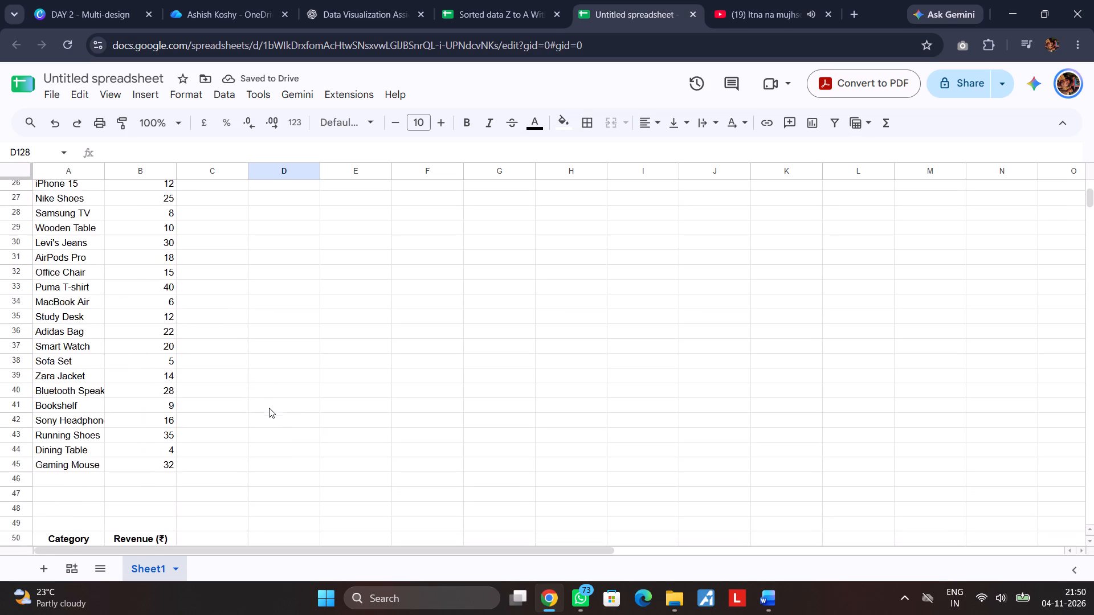
pyautogui.scroll(8, 269, 408)
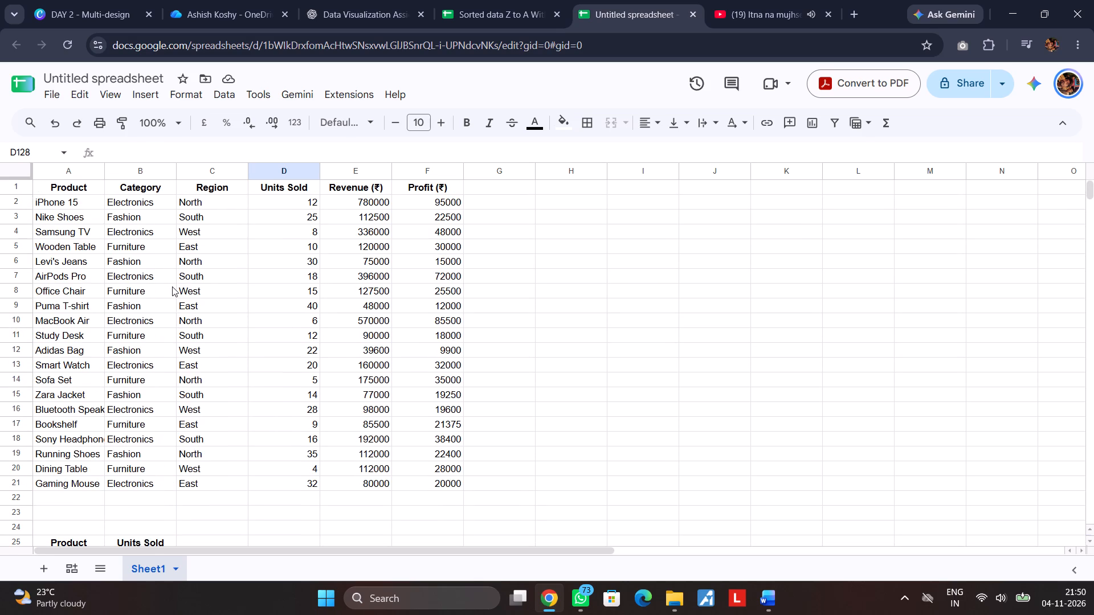
pyautogui.scroll(-20, 172, 286)
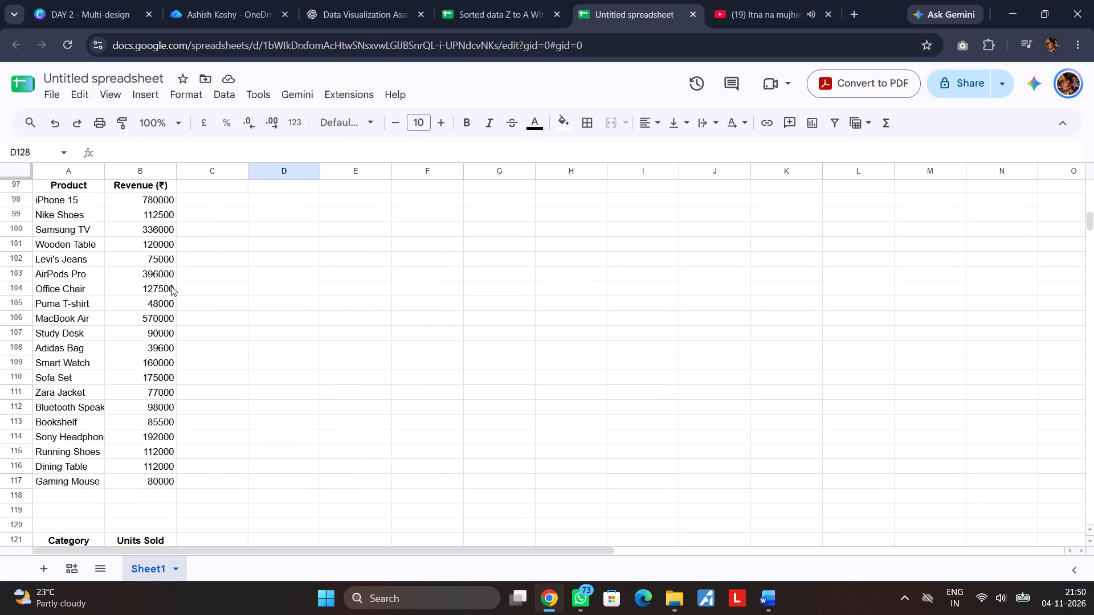
pyautogui.scroll(-8, 171, 286)
pyautogui.scroll(3, 171, 286)
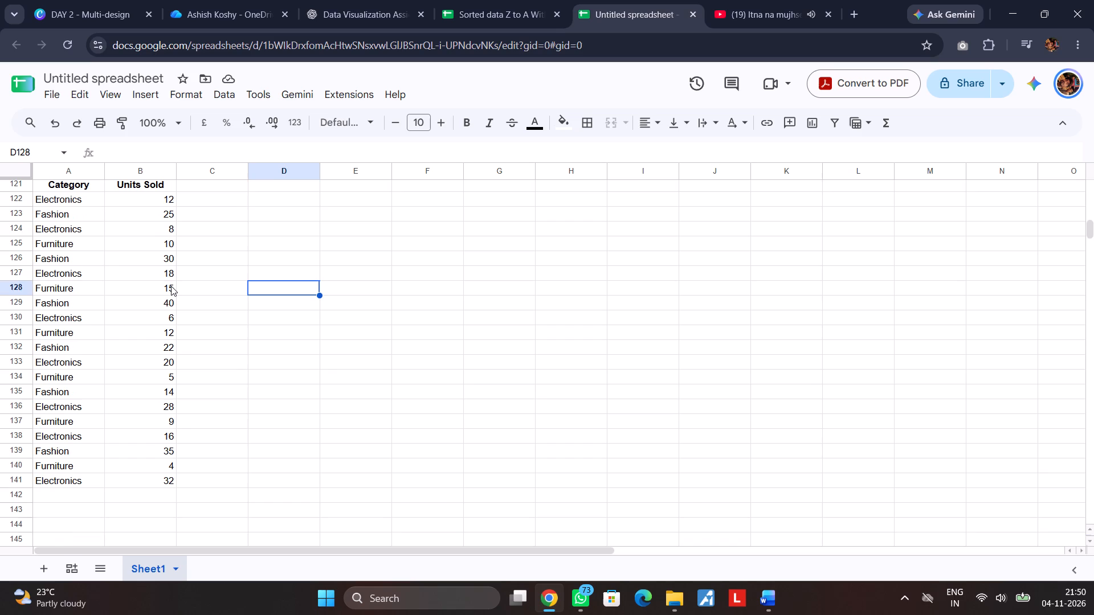
pyautogui.scroll(1, 171, 286)
pyautogui.click(350, 309)
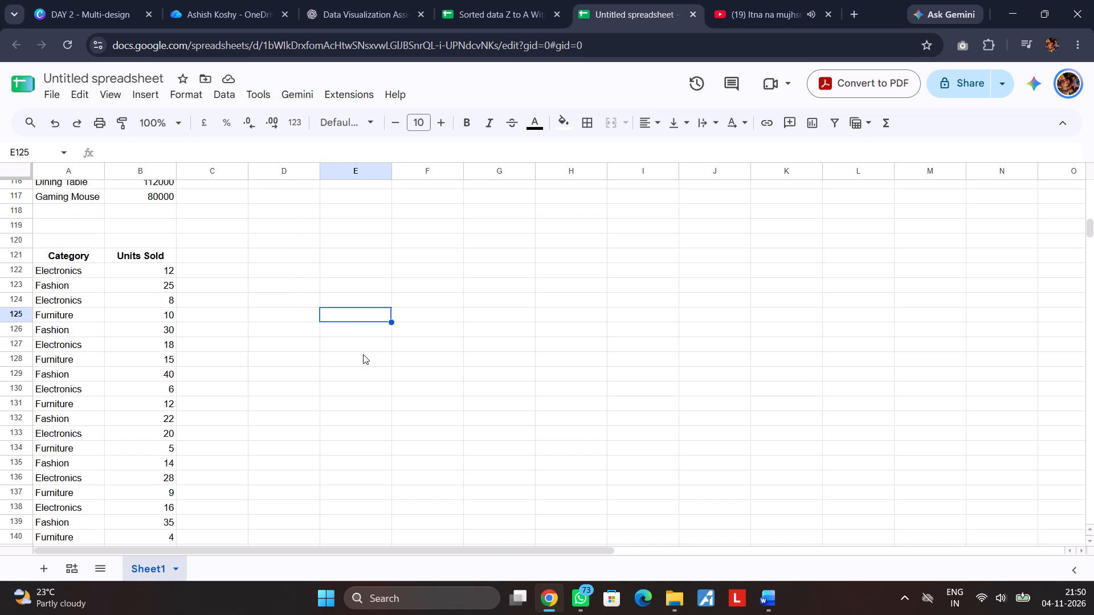
pyautogui.scroll(20, 363, 354)
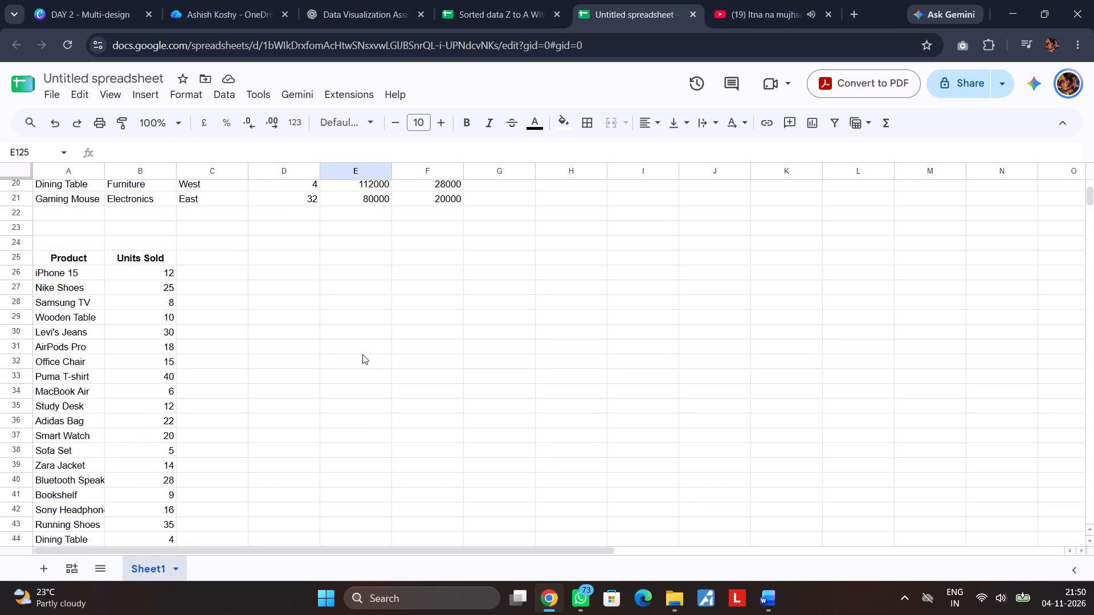
pyautogui.scroll(5, 362, 354)
# Insert a column chart from the separate Product and Units Sold table, A25:B45.
pyautogui.scroll(-5, 362, 358)
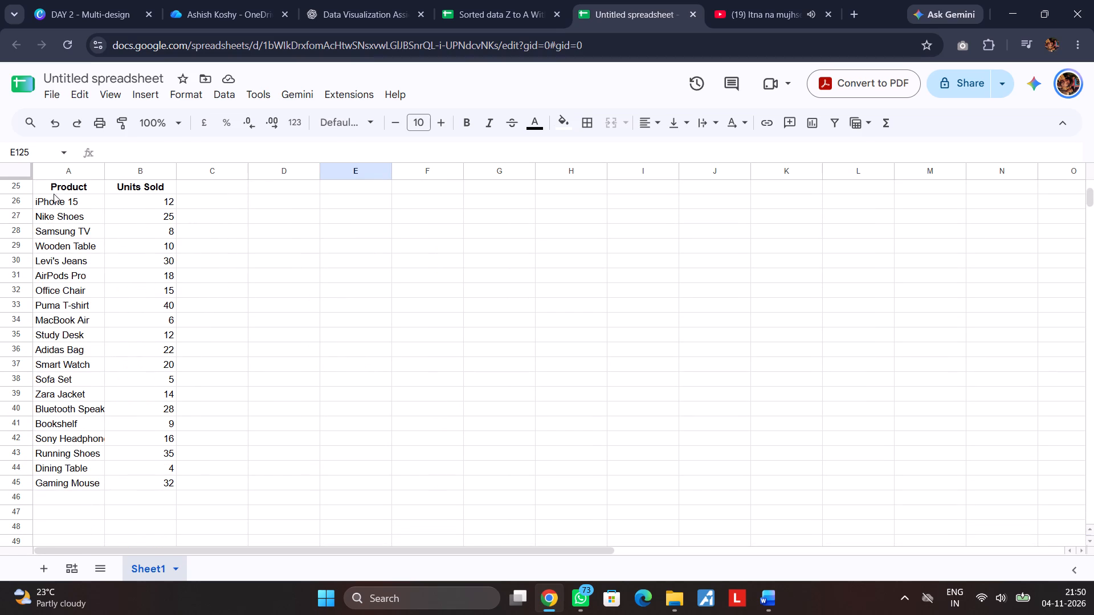
pyautogui.moveTo(49, 185); pyautogui.dragTo(49, 186)
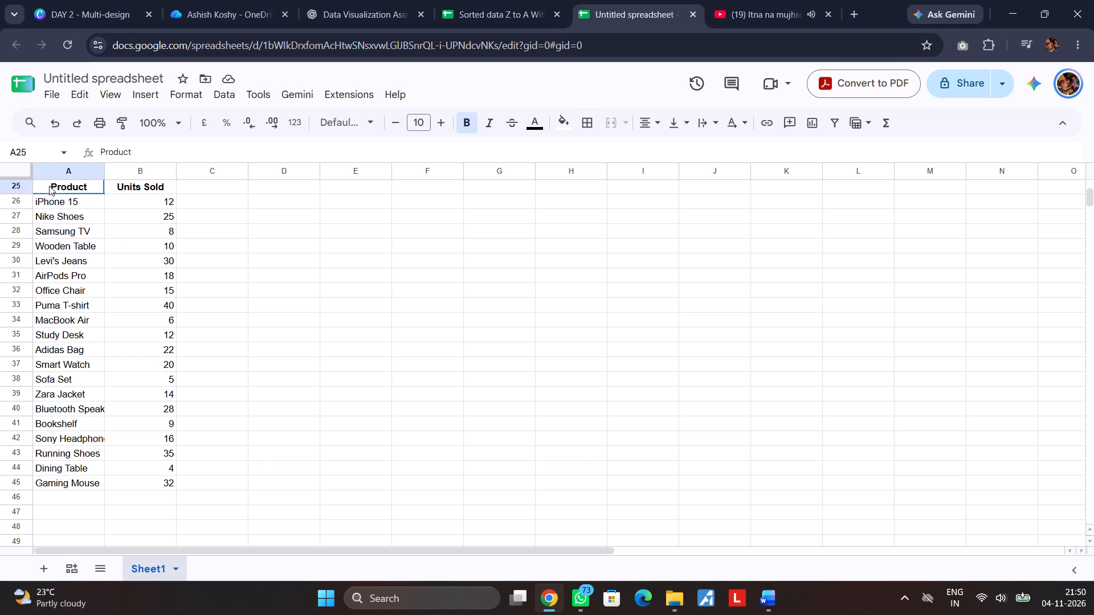
pyautogui.moveTo(49, 186); pyautogui.dragTo(160, 478)
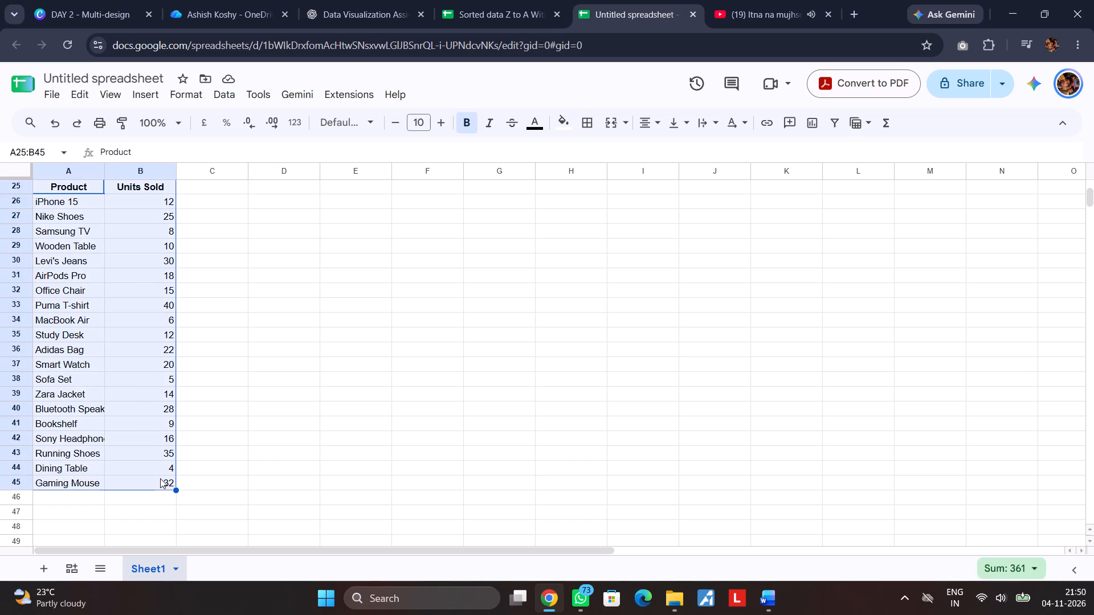
pyautogui.scroll(6, 223, 428)
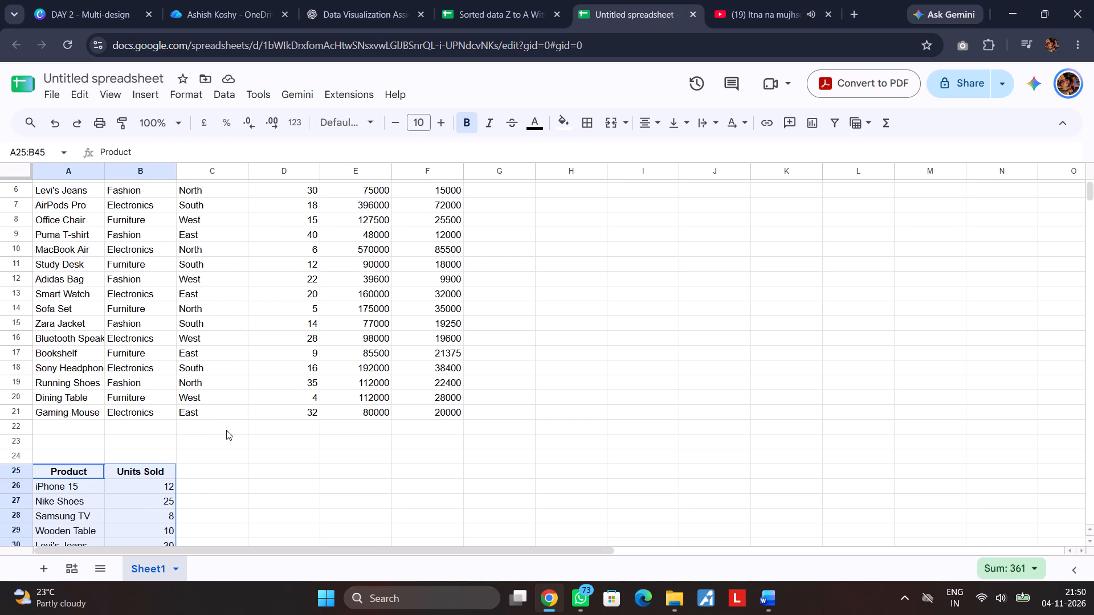
pyautogui.scroll(-2, 307, 517)
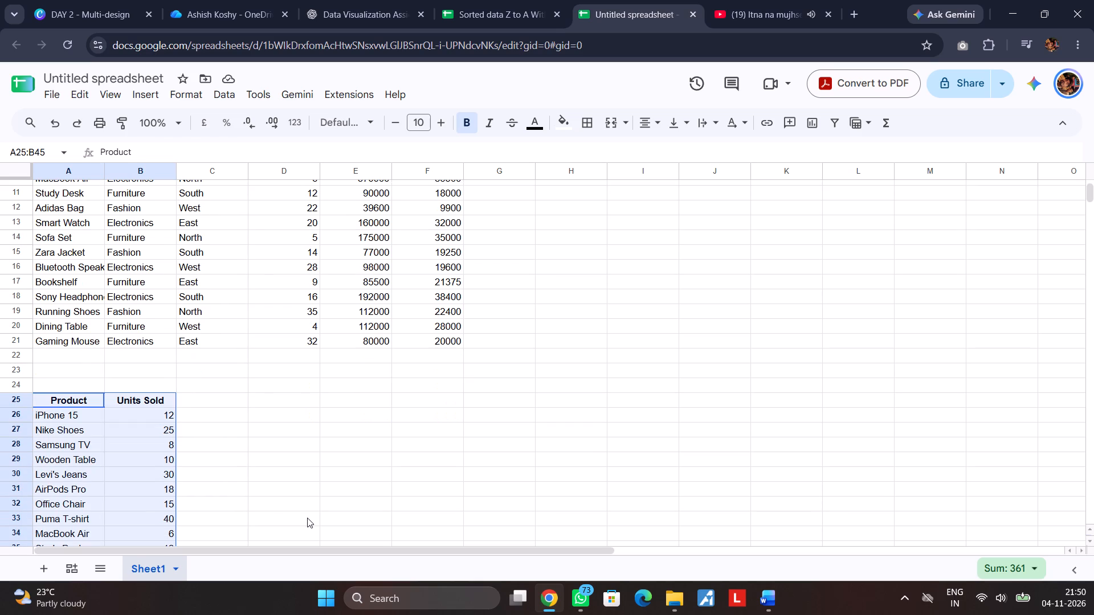
pyautogui.scroll(-1, 254, 482)
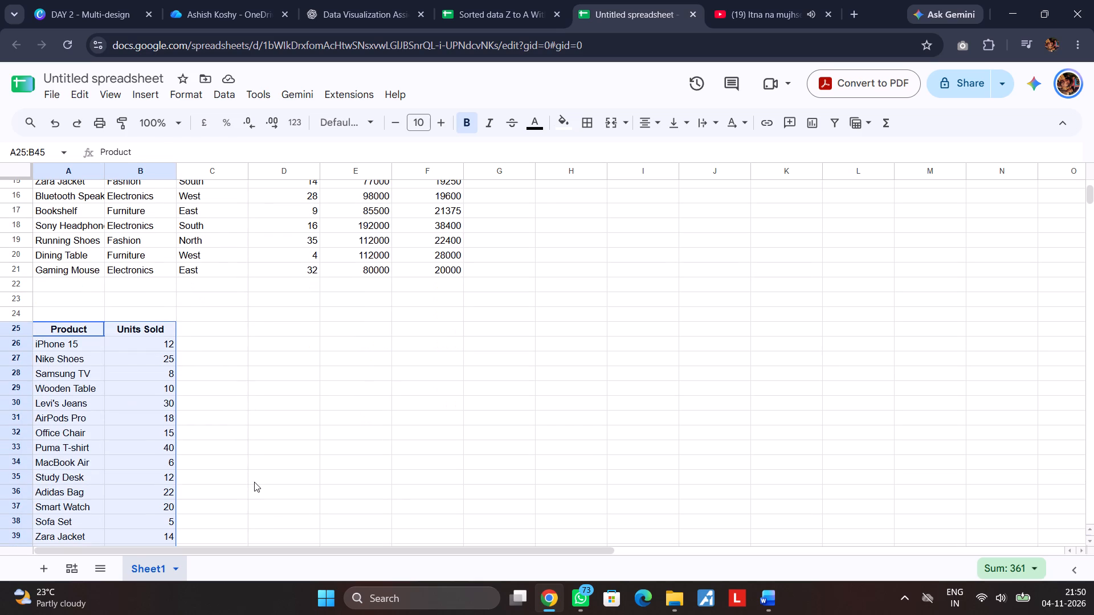
pyautogui.scroll(-1, 254, 482)
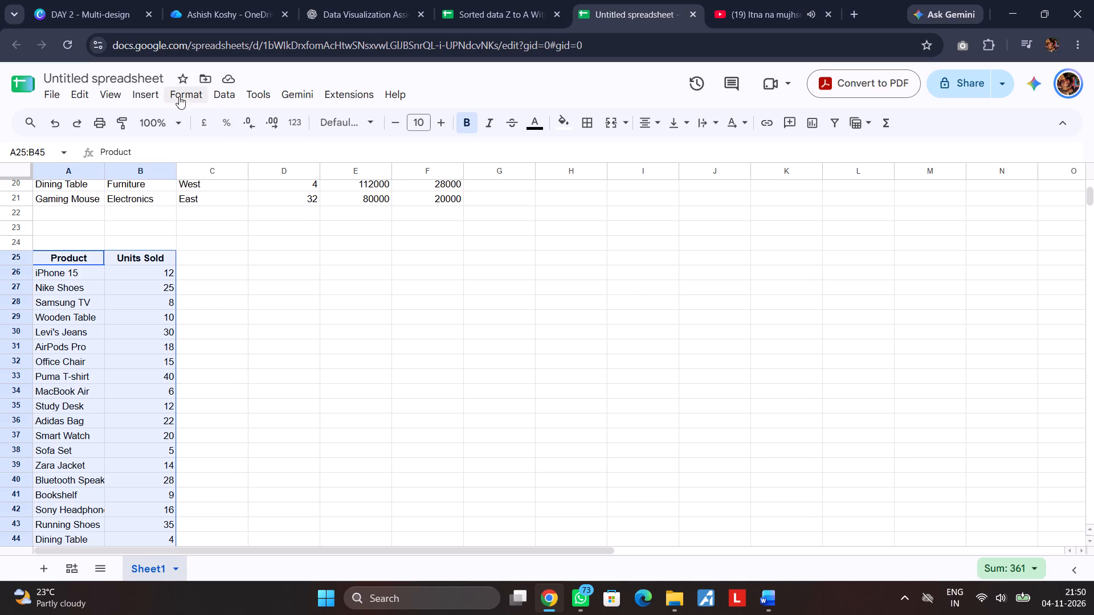
pyautogui.click(148, 97)
pyautogui.click(228, 308)
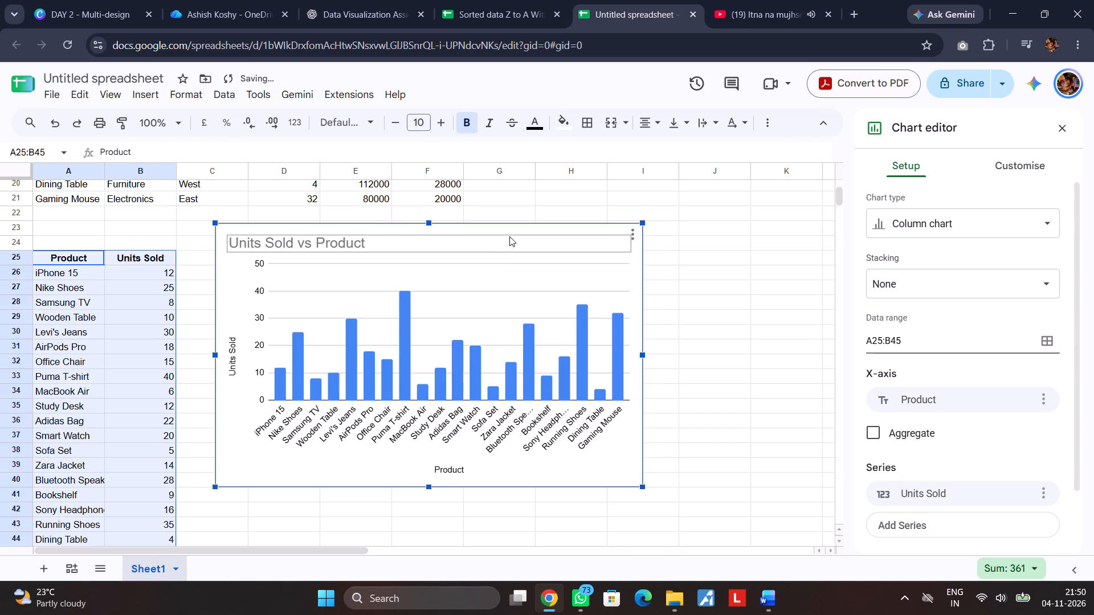
# Move the Units Sold vs Product chart beside its table, with its top-left corner at about cell C27.
pyautogui.moveTo(513, 230); pyautogui.dragTo(505, 294)
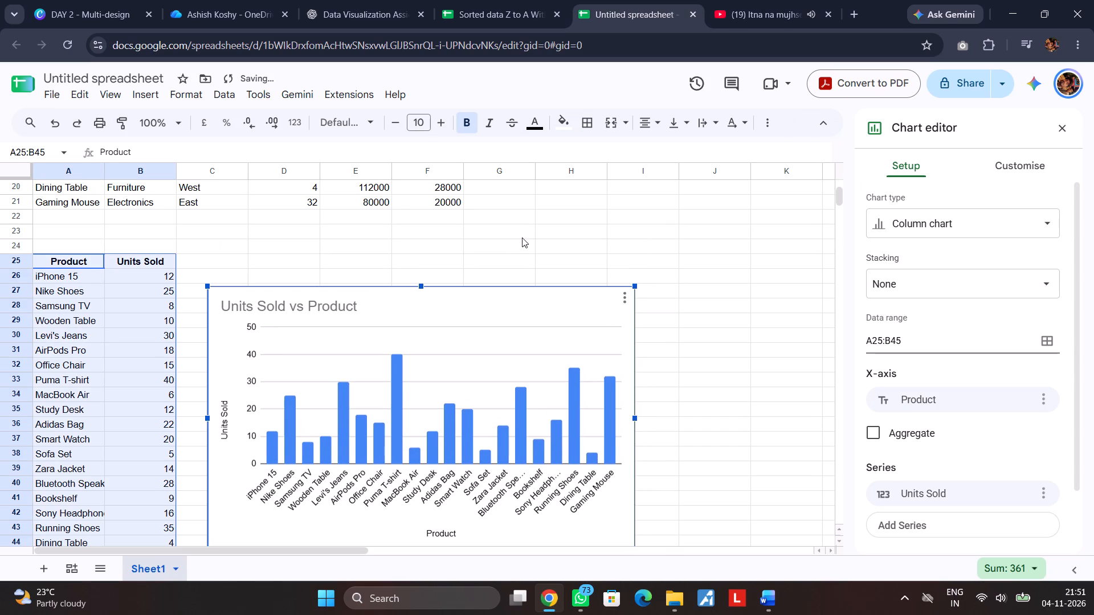
pyautogui.click(509, 263)
pyautogui.click(762, 409)
# Insert a column chart from the separate Category and Revenue (₹) table, A50:B70.
pyautogui.scroll(-3, 718, 421)
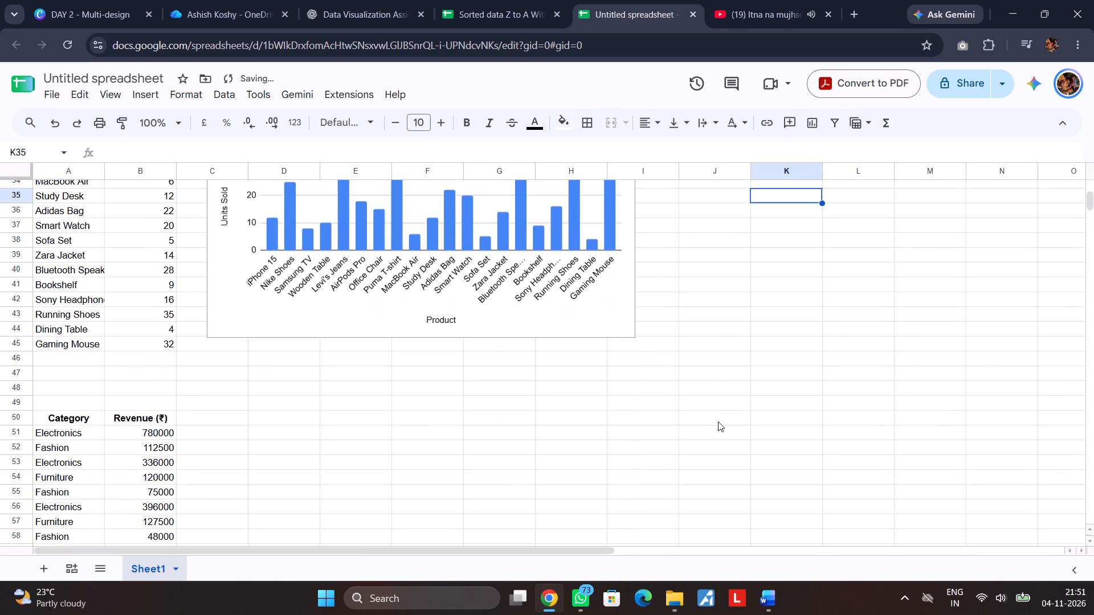
pyautogui.scroll(-2, 718, 421)
pyautogui.moveTo(62, 276); pyautogui.dragTo(142, 494)
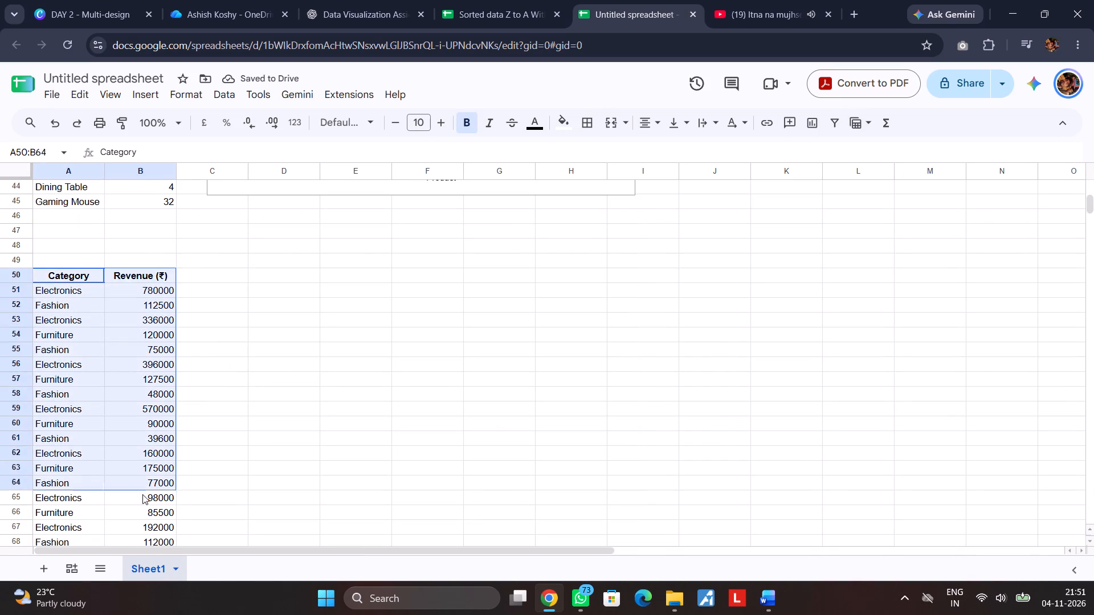
pyautogui.moveTo(142, 494); pyautogui.dragTo(155, 406)
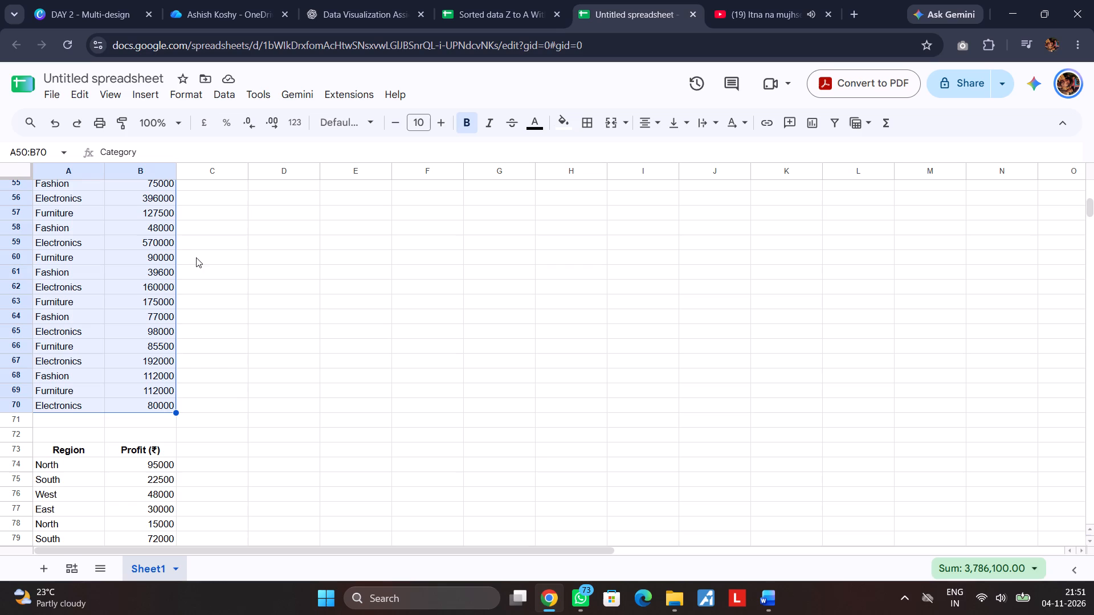
pyautogui.click(146, 99)
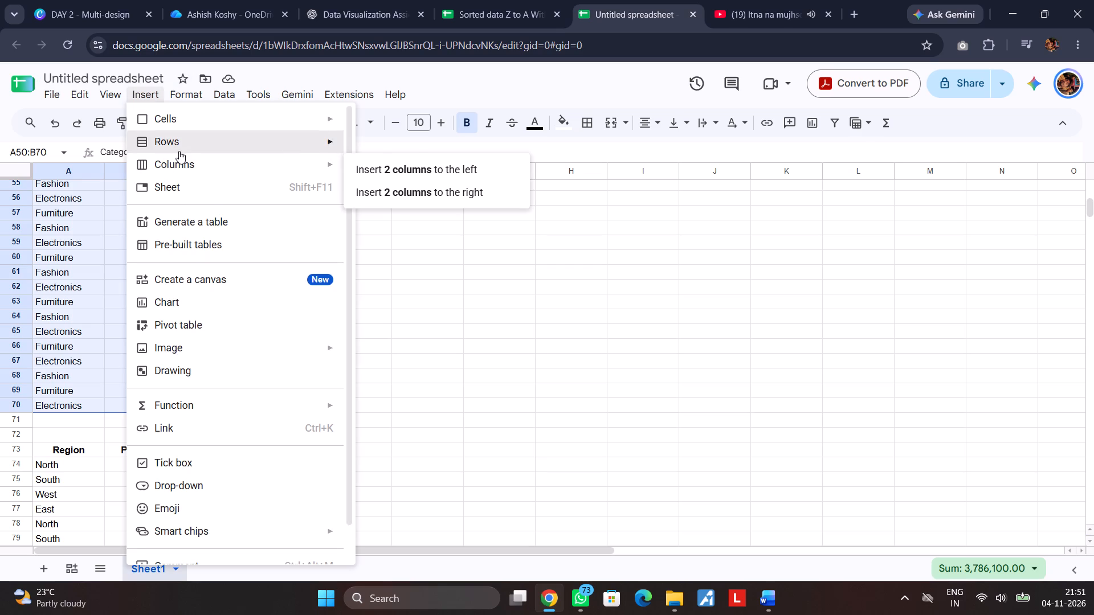
pyautogui.click(183, 309)
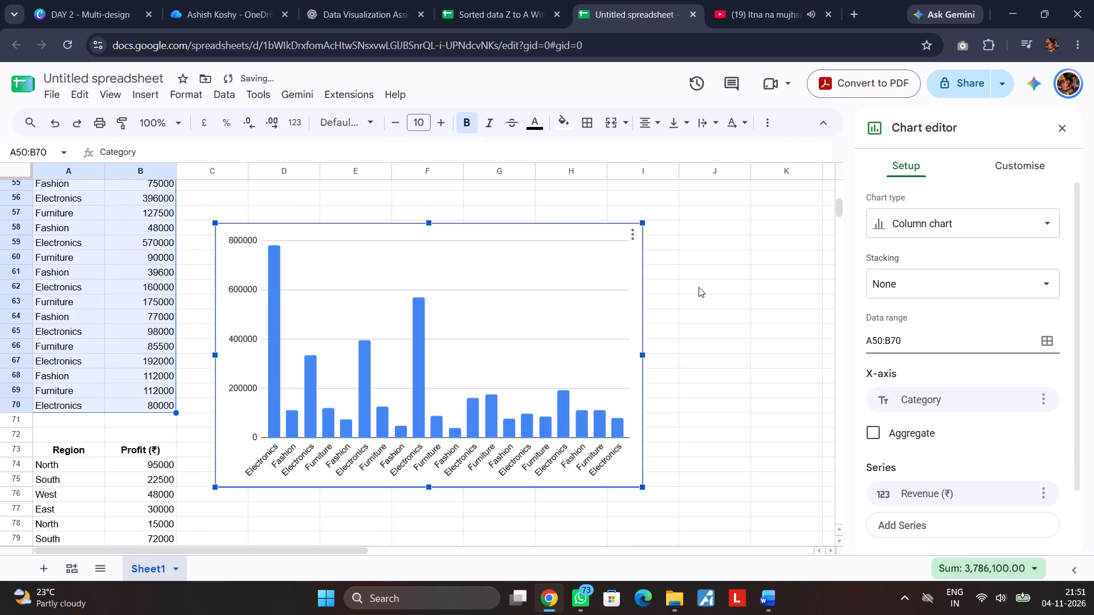
# Move the Category revenue chart beside its table, with its top-left corner at about cell C51.
pyautogui.moveTo(543, 231); pyautogui.dragTo(538, 151)
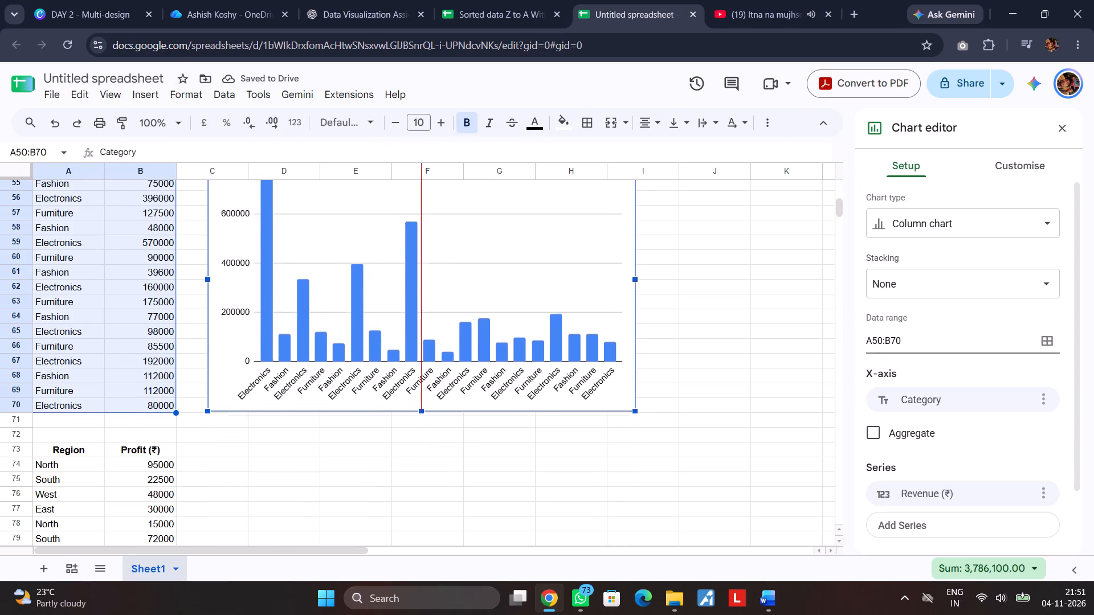
pyautogui.moveTo(538, 151); pyautogui.dragTo(540, 150)
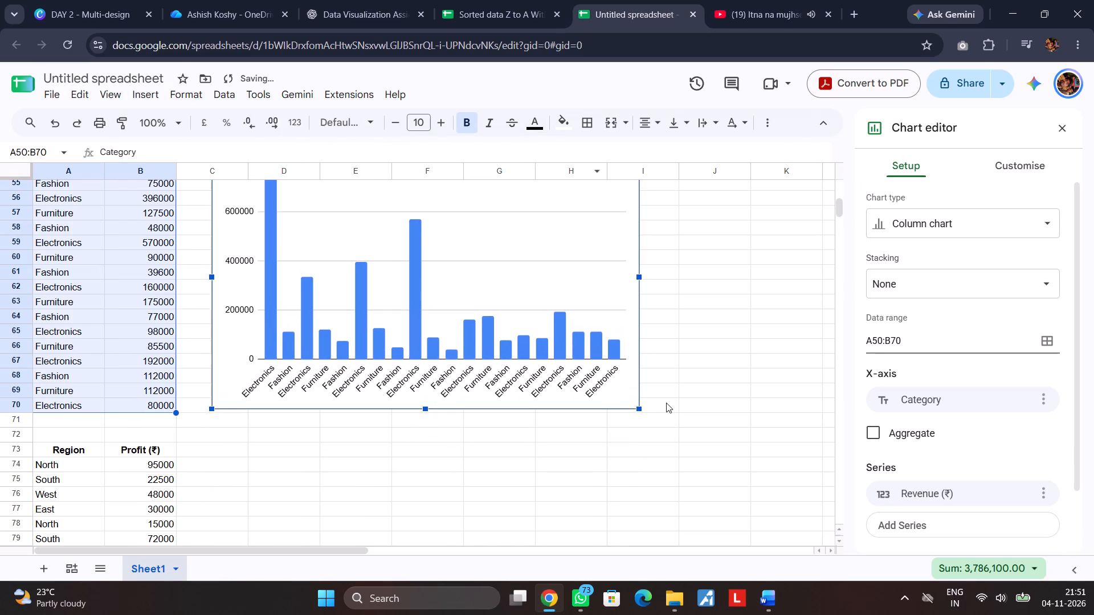
pyautogui.scroll(2, 666, 403)
pyautogui.moveTo(518, 294); pyautogui.dragTo(516, 255)
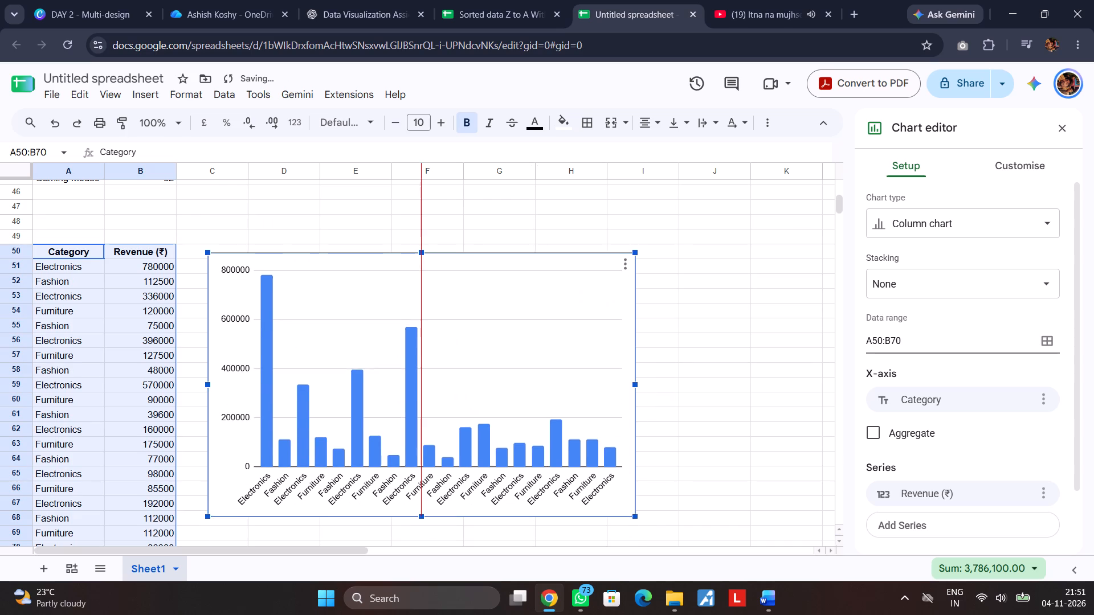
pyautogui.moveTo(516, 255); pyautogui.dragTo(516, 266)
pyautogui.click(733, 430)
pyautogui.scroll(-3, 664, 453)
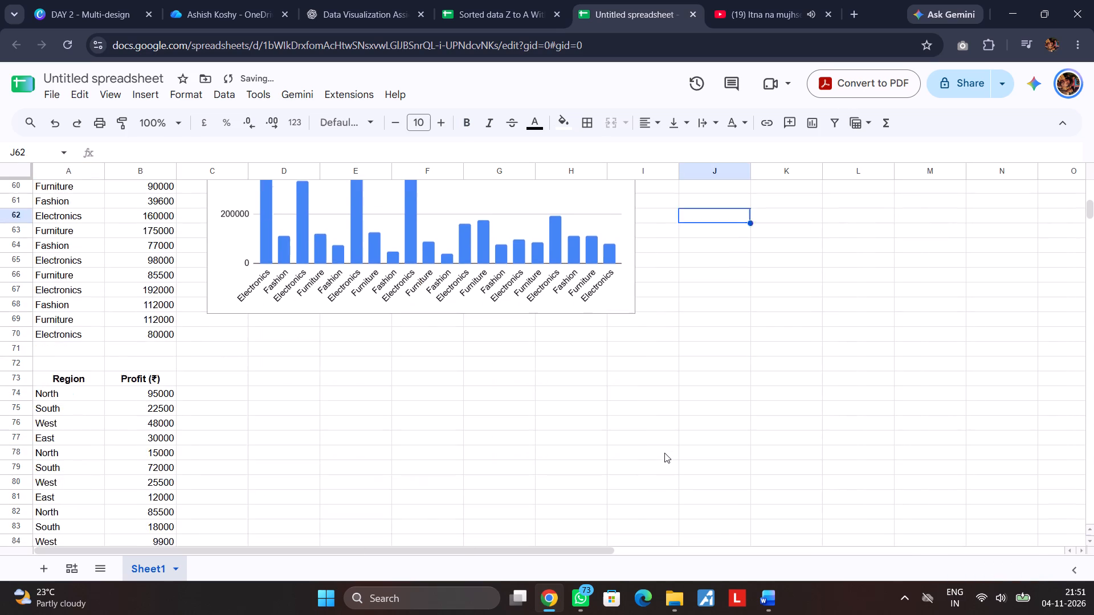
pyautogui.scroll(-1, 664, 453)
pyautogui.scroll(-1, 253, 337)
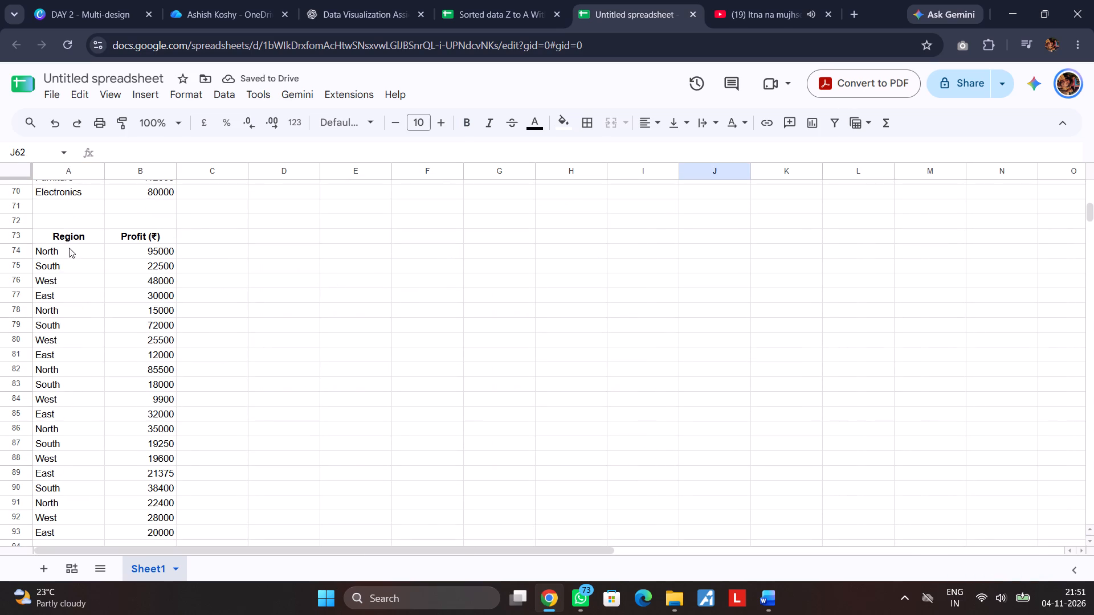
pyautogui.moveTo(60, 236); pyautogui.dragTo(167, 432)
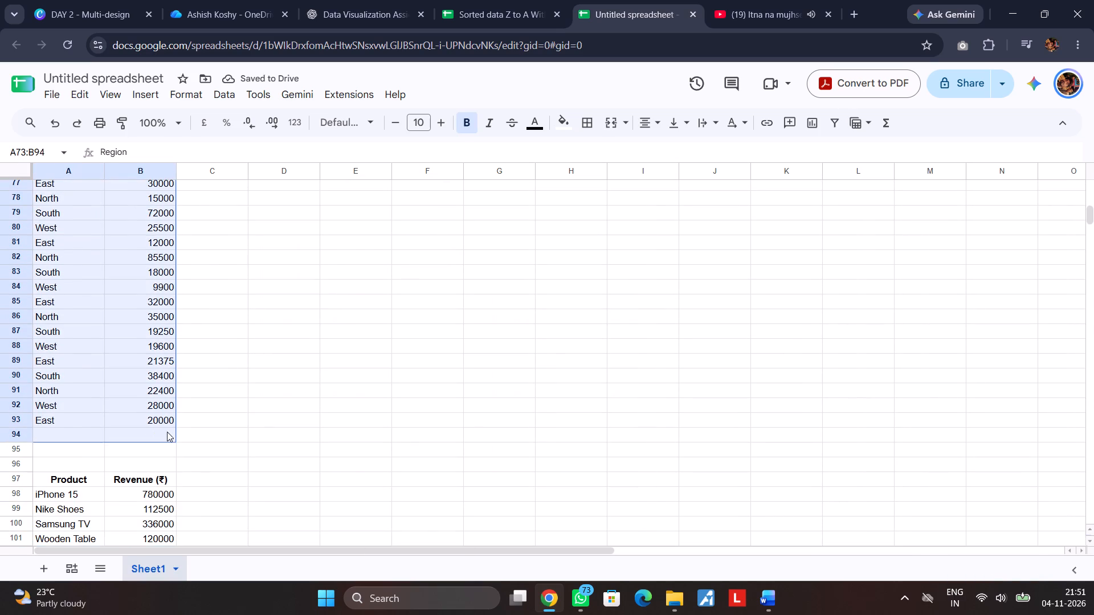
pyautogui.moveTo(167, 432); pyautogui.dragTo(165, 421)
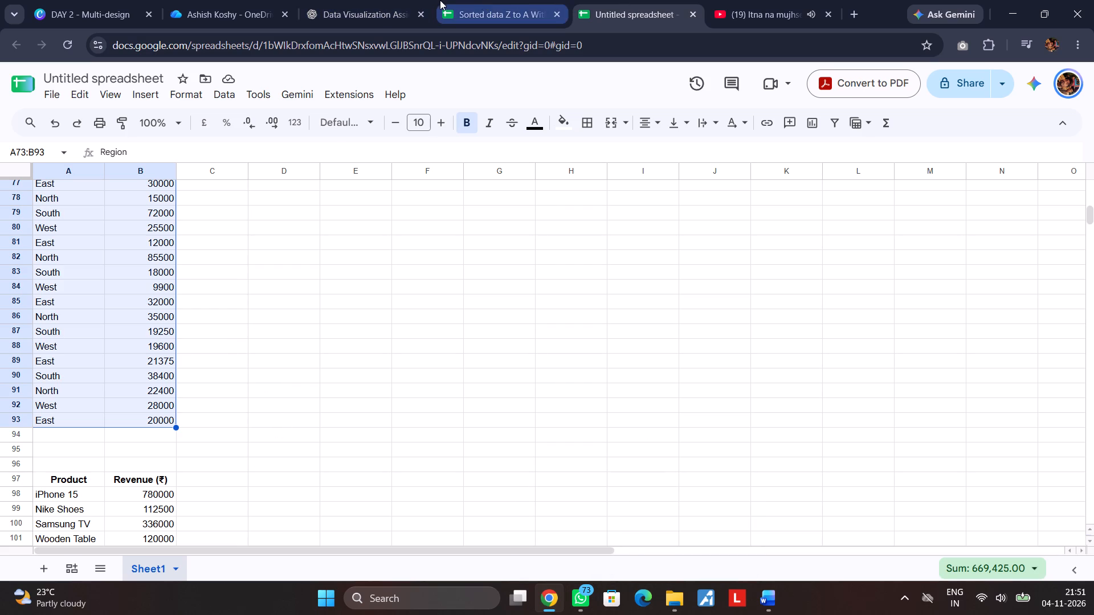
pyautogui.click(111, 6)
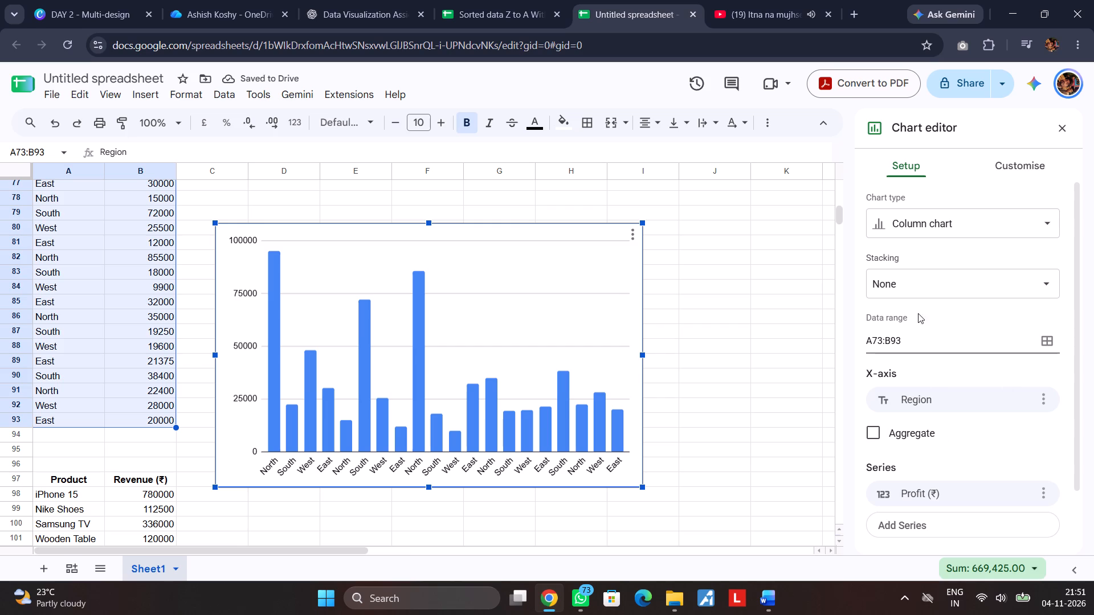
pyautogui.click(993, 218)
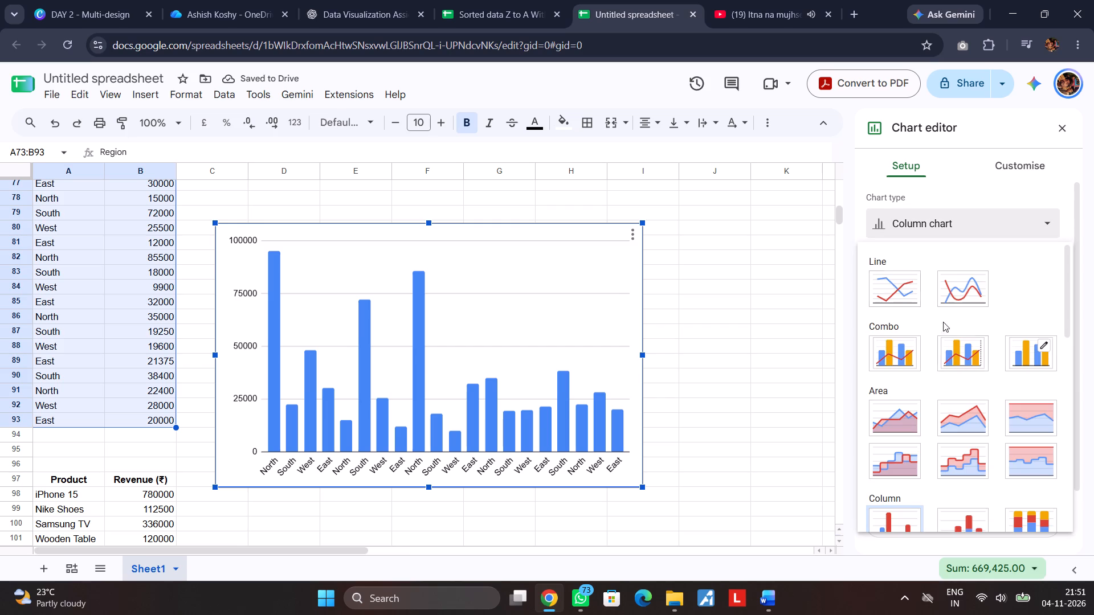
pyautogui.click(908, 294)
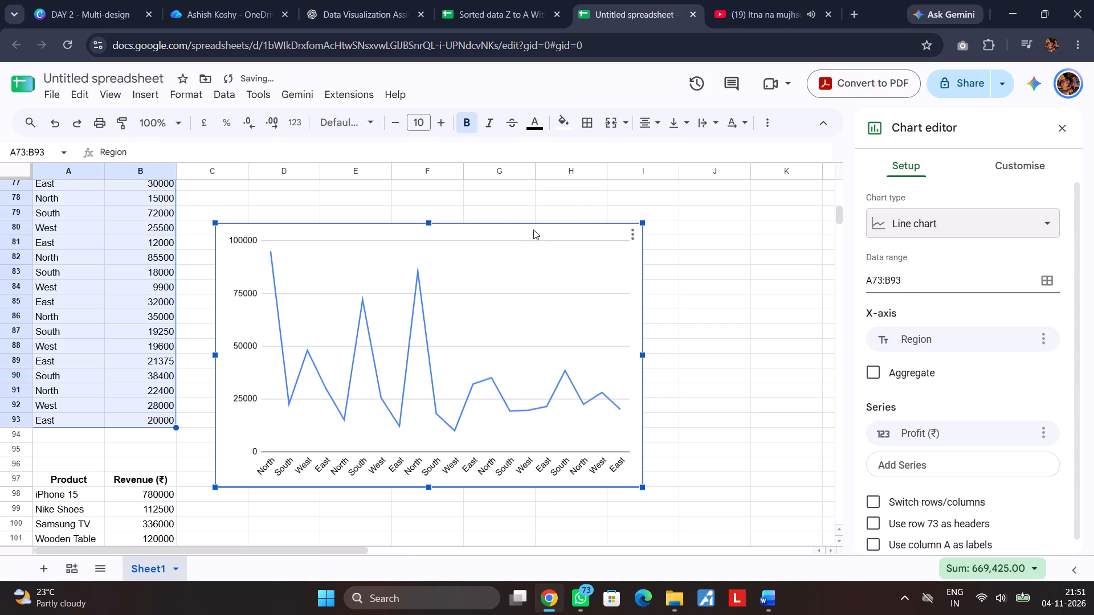
# Move the Region profit line chart up beside its table, with its top-left corner at about cell C74.
pyautogui.moveTo(533, 229); pyautogui.dragTo(537, 145)
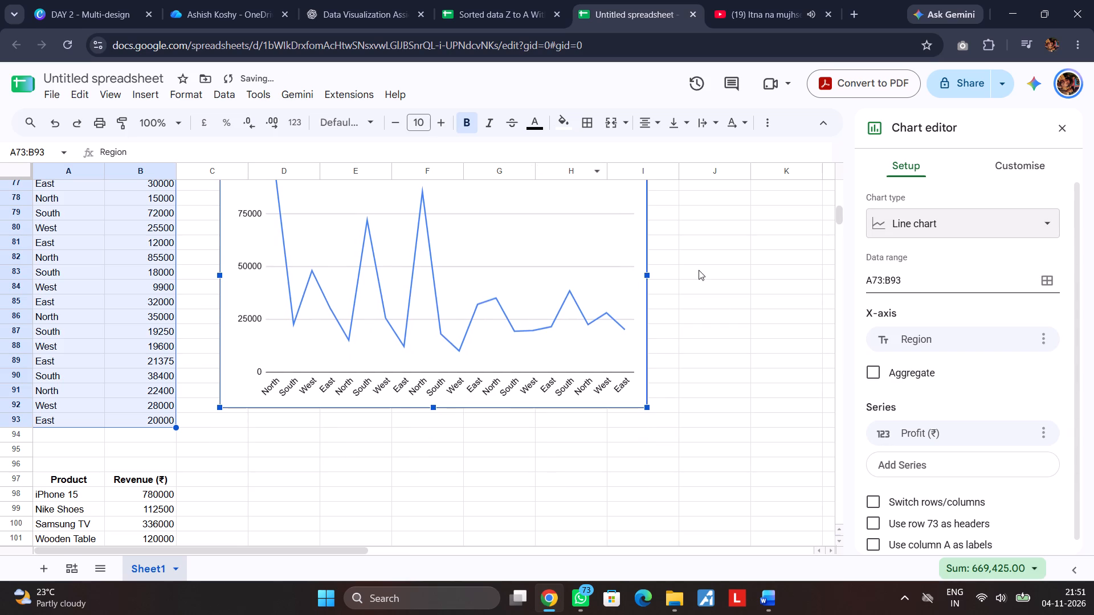
# Insert a smooth line chart from the separate Product and Revenue (₹) table, A97:B117.
pyautogui.scroll(1, 699, 271)
pyautogui.scroll(-2, 699, 271)
pyautogui.scroll(-3, 627, 361)
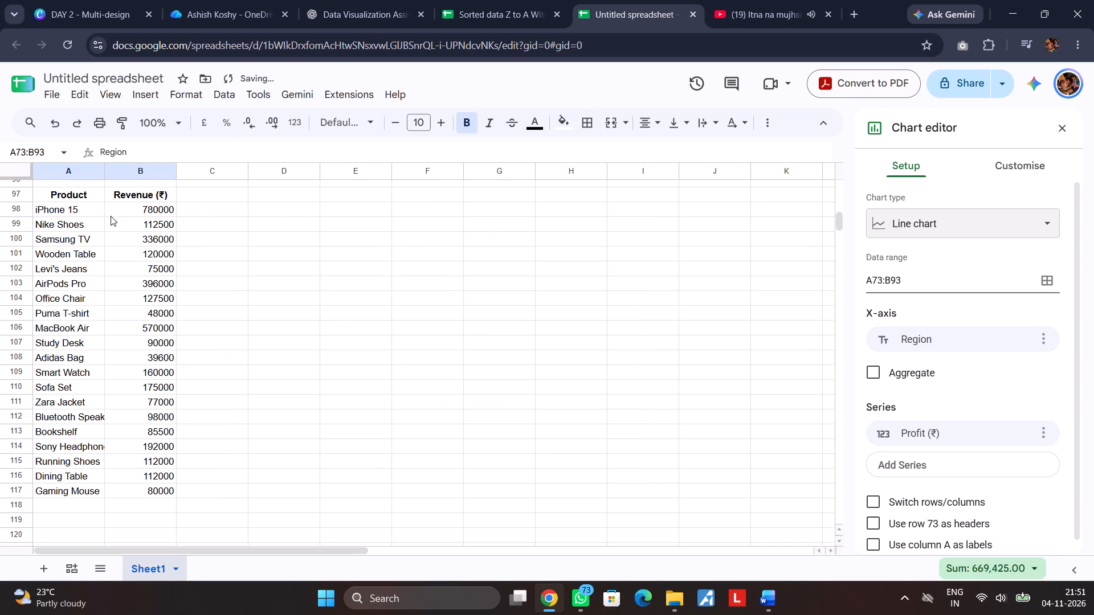
pyautogui.moveTo(55, 194); pyautogui.dragTo(148, 491)
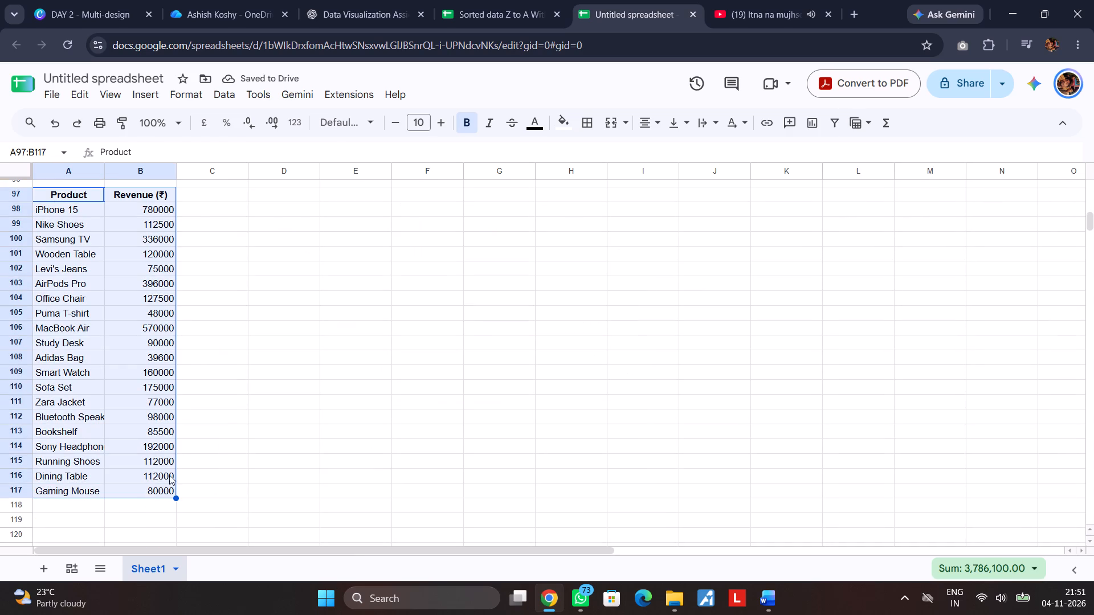
pyautogui.click(143, 98)
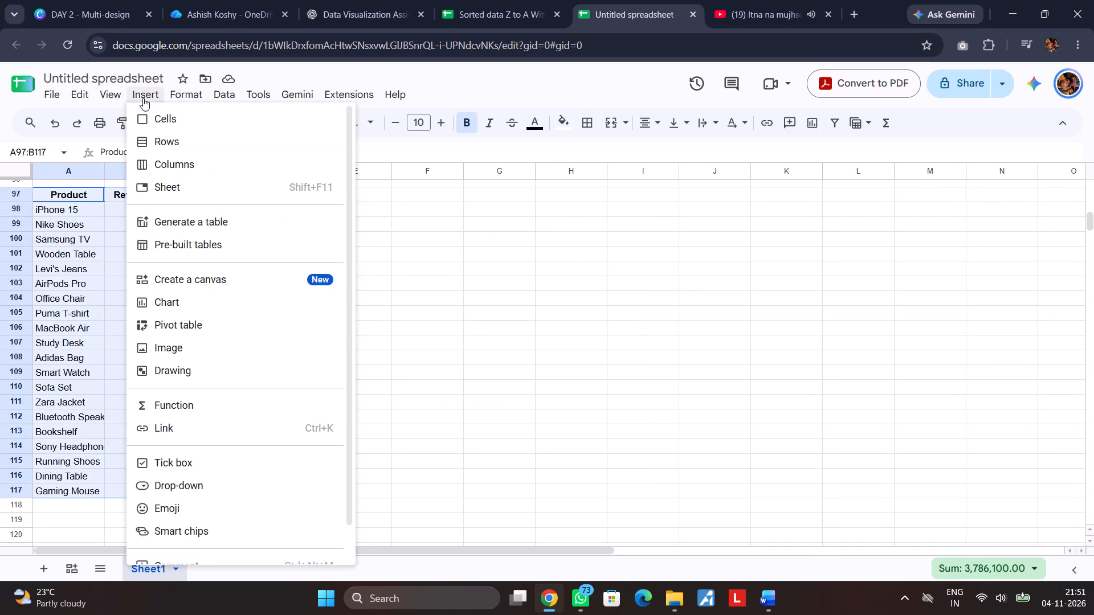
pyautogui.click(181, 298)
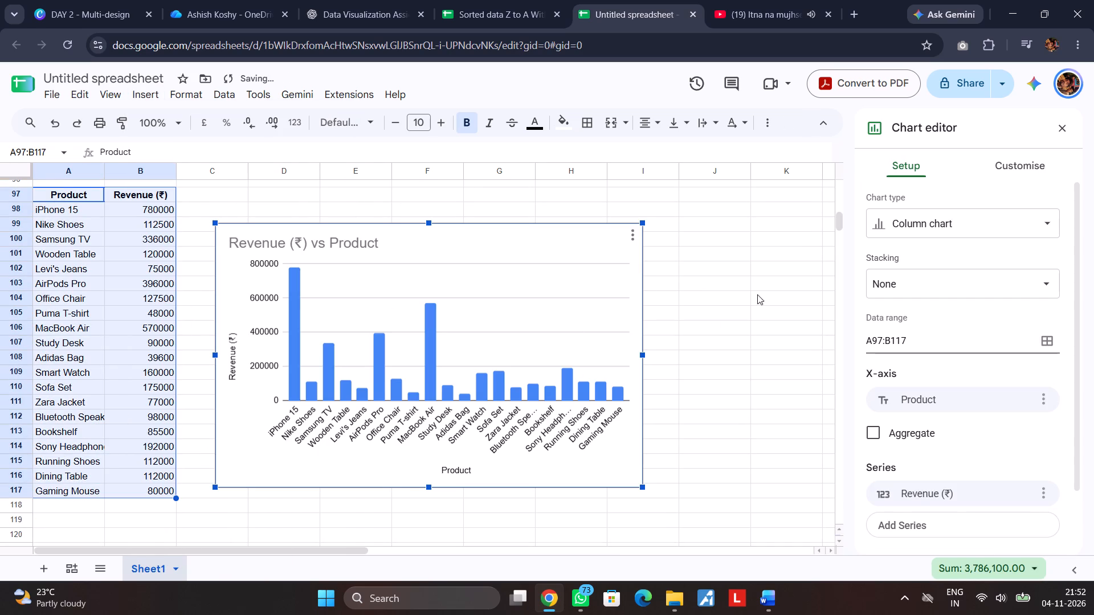
pyautogui.click(957, 215)
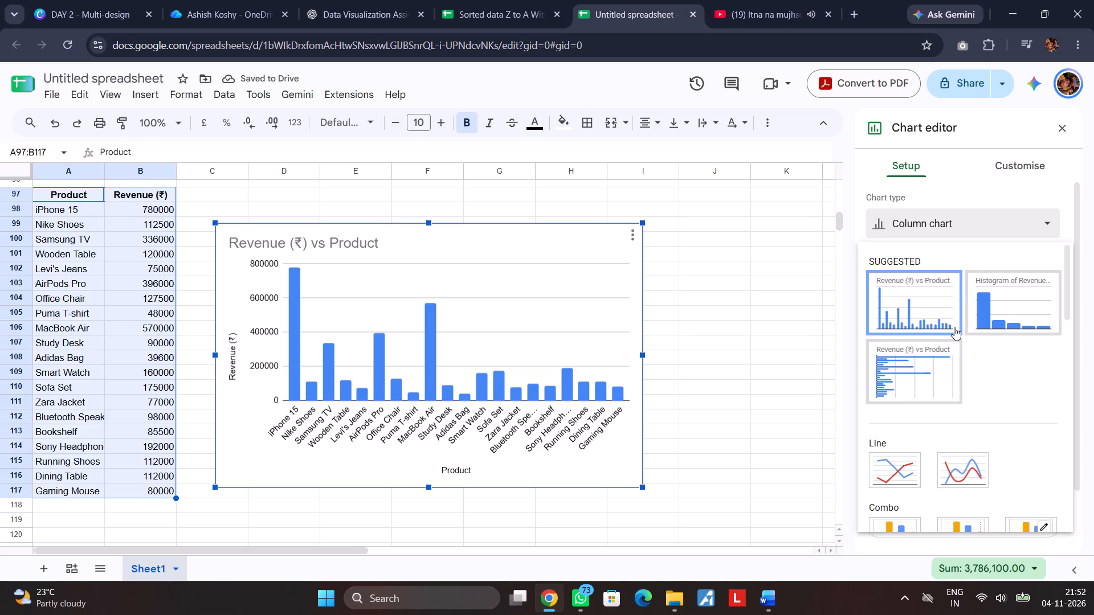
pyautogui.scroll(1, 956, 329)
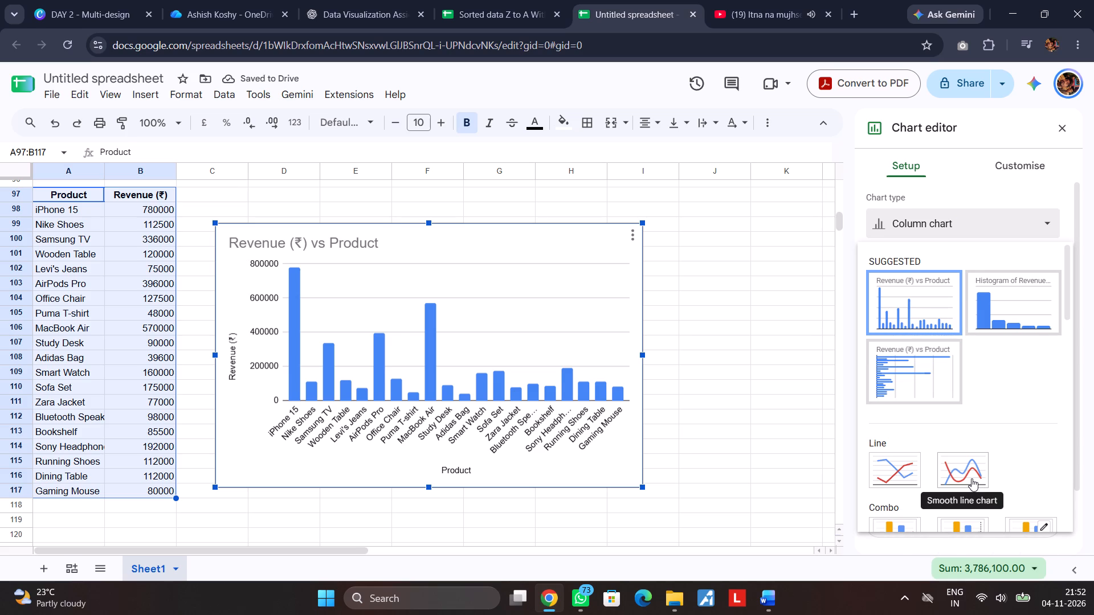
pyautogui.click(971, 478)
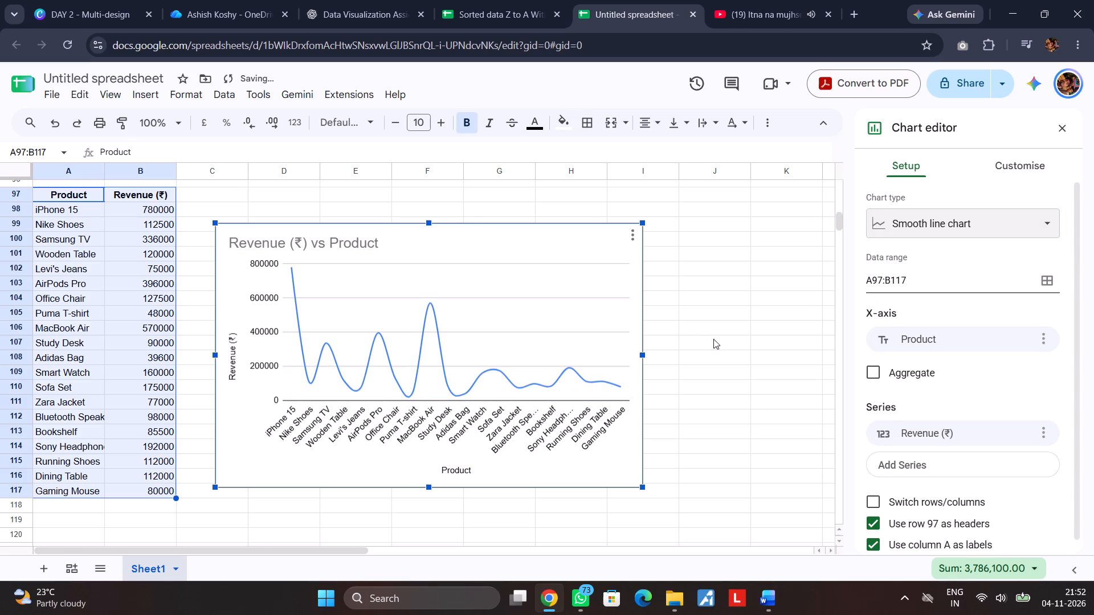
# Move the Revenue (₹) vs Product chart beside its table, with its top-left corner at about cell C98.
pyautogui.moveTo(450, 231); pyautogui.dragTo(457, 207)
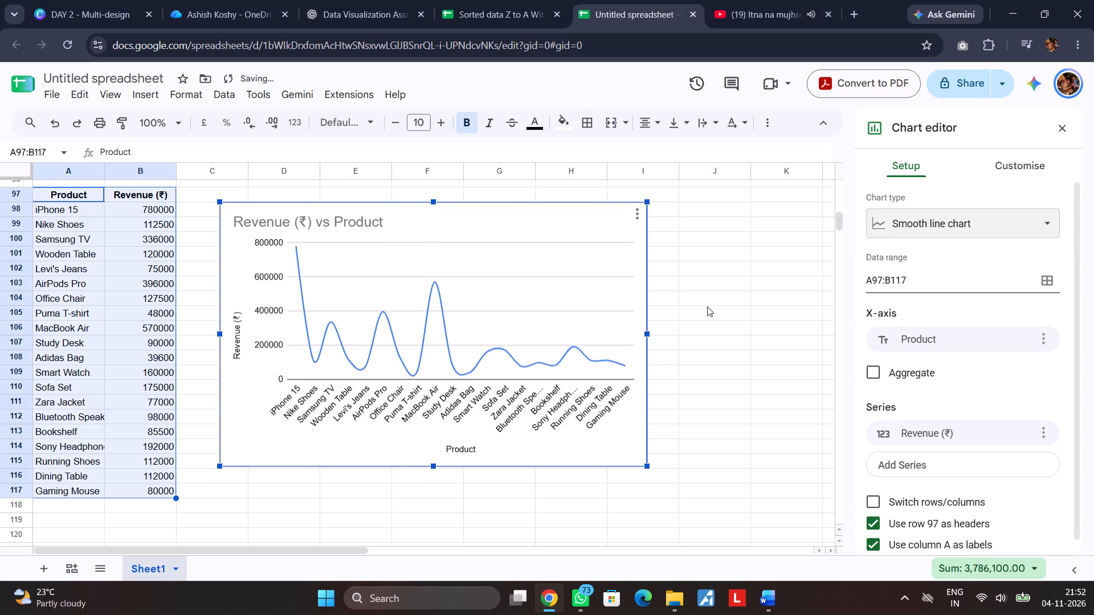
# Change the Category revenue column chart beside A50:B70 to the suggested Histogram of Revenue (₹).
pyautogui.scroll(10, 722, 326)
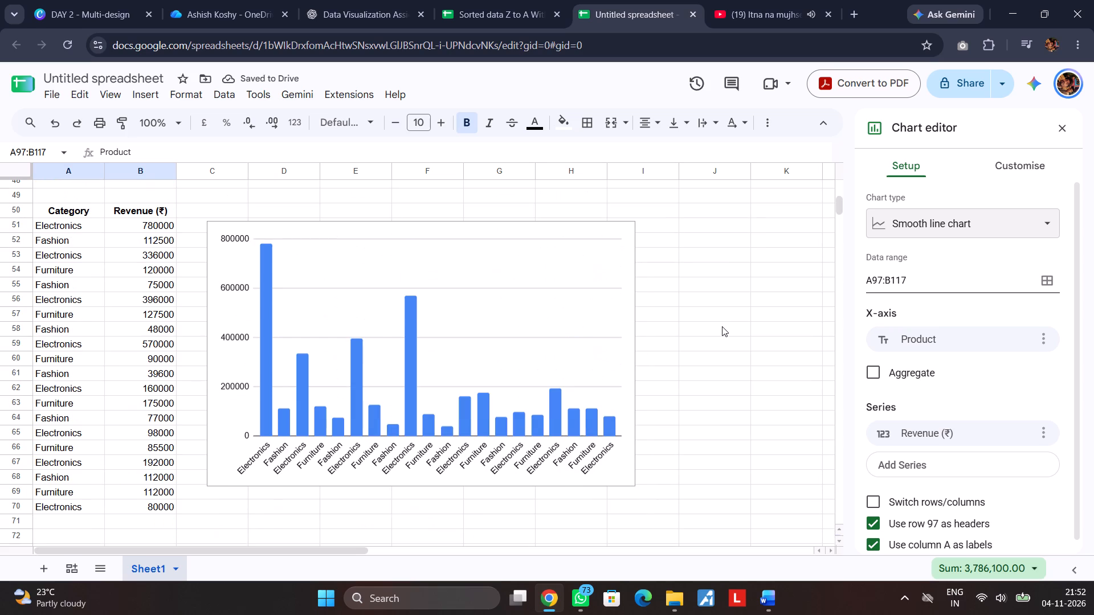
pyautogui.click(324, 228)
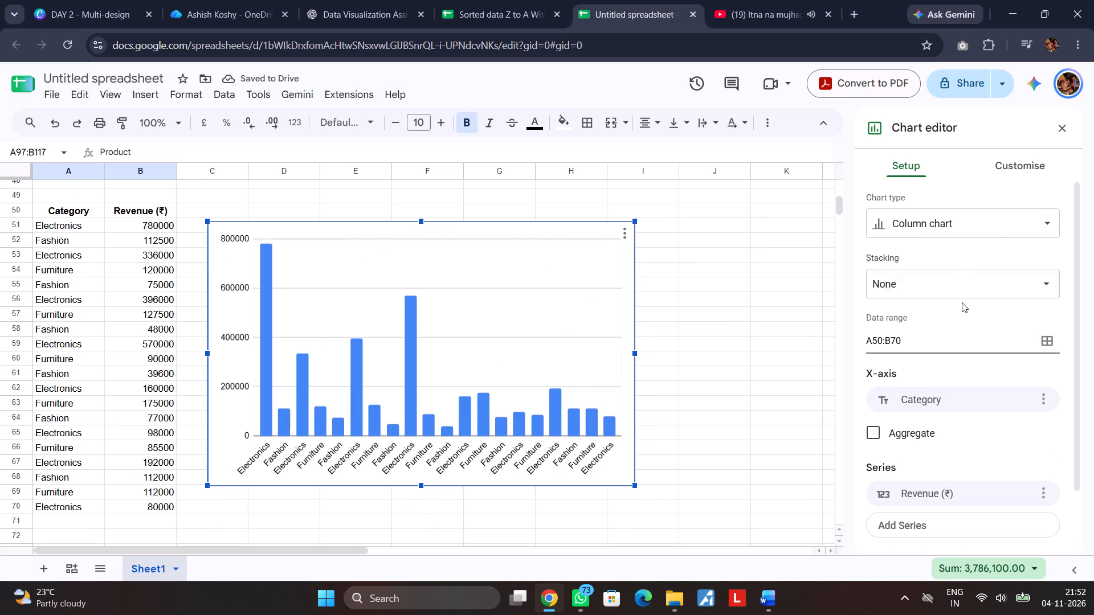
pyautogui.click(998, 227)
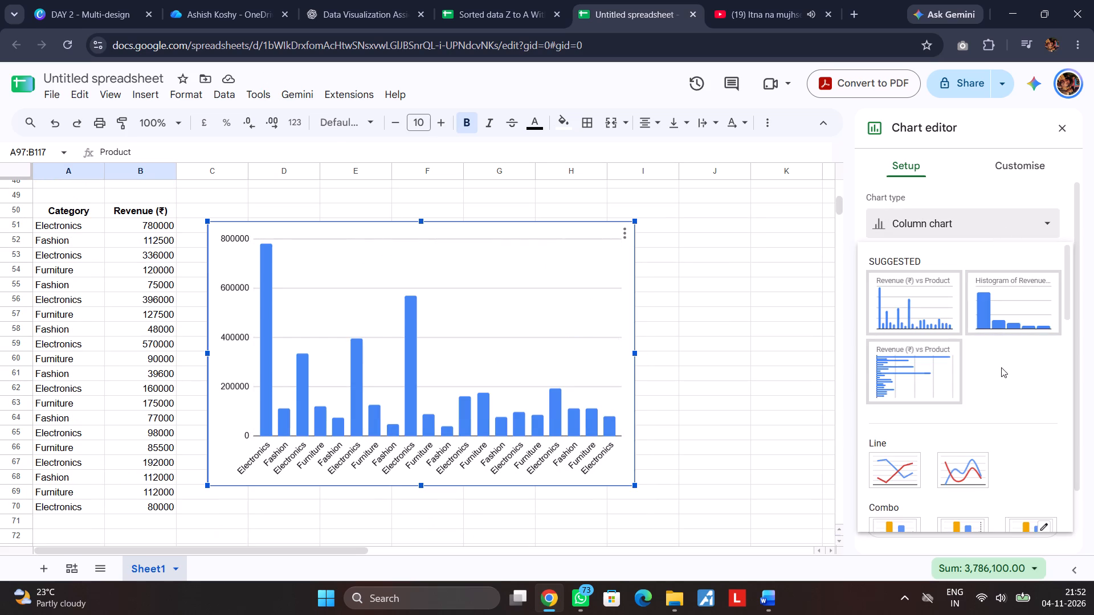
pyautogui.click(995, 320)
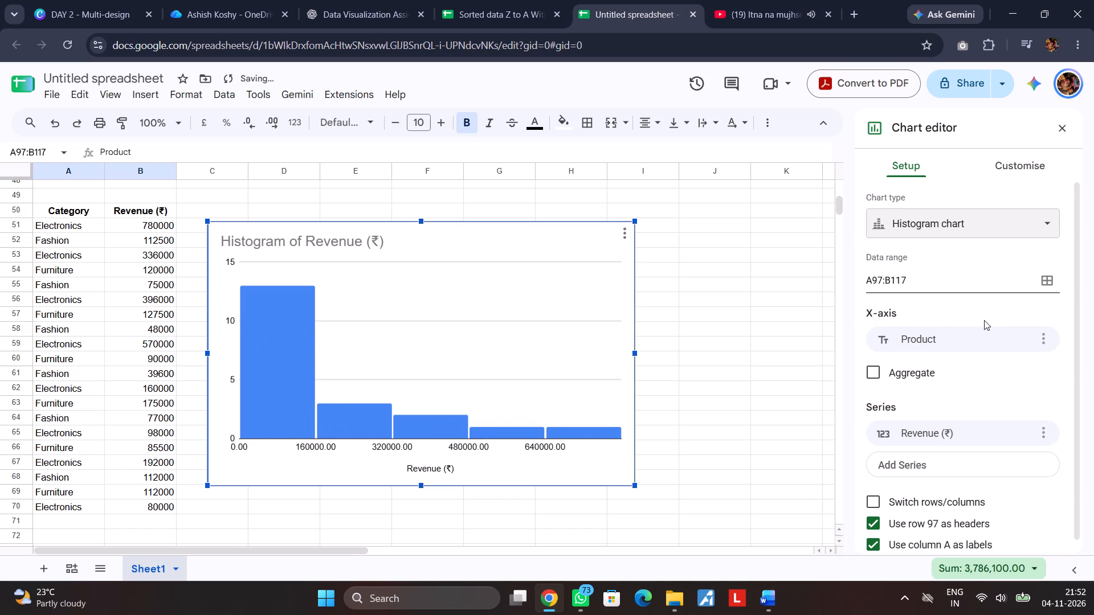
pyautogui.click(716, 327)
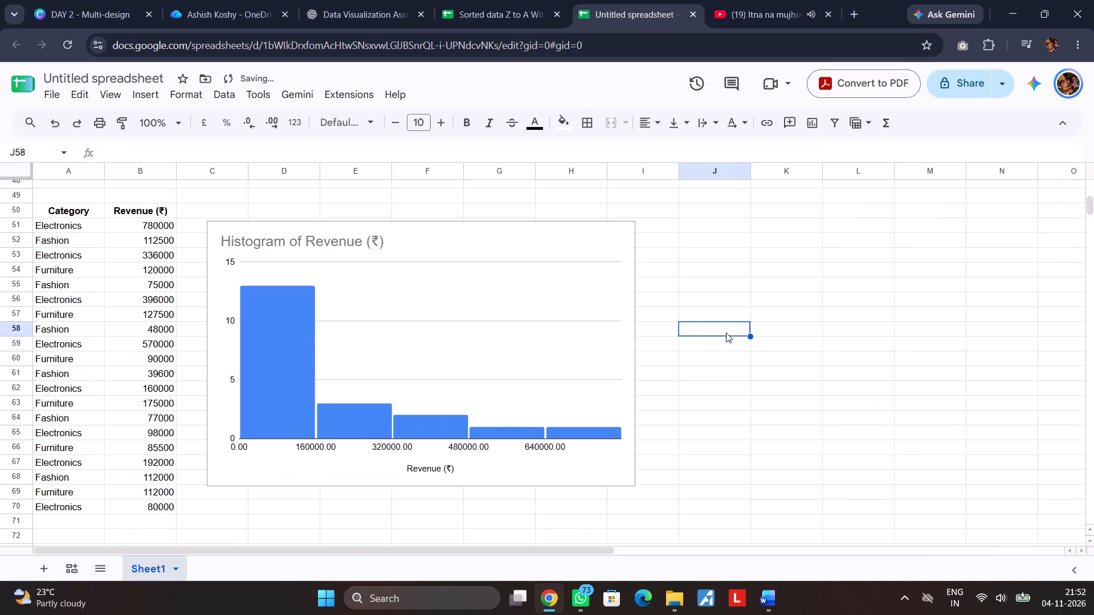
pyautogui.click(745, 403)
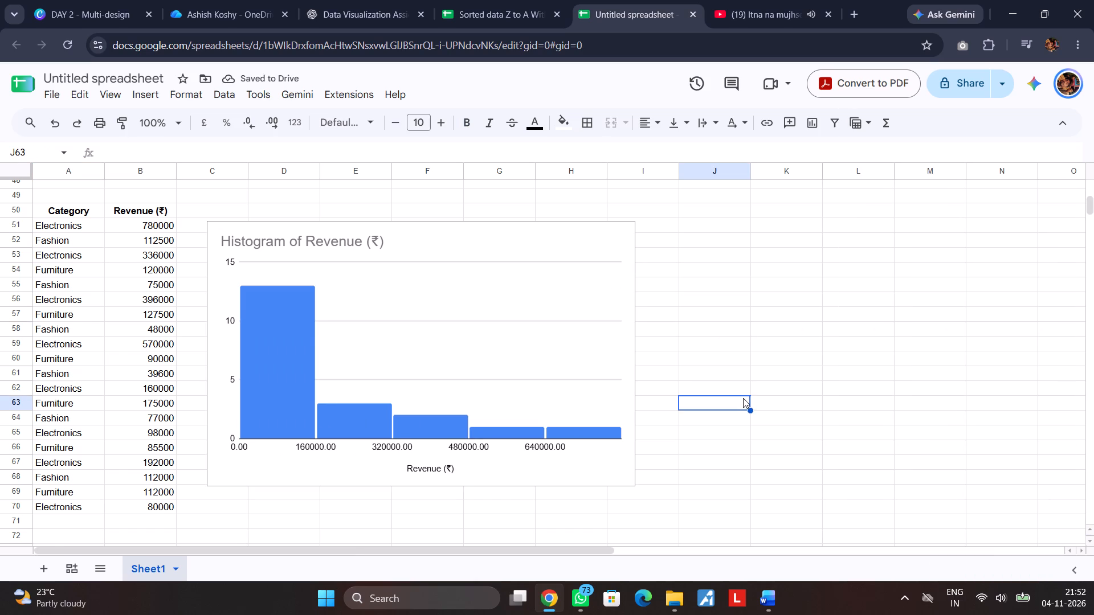
# Insert a column chart from the Category and Units Sold table, A121:B141.
pyautogui.scroll(-11, 743, 398)
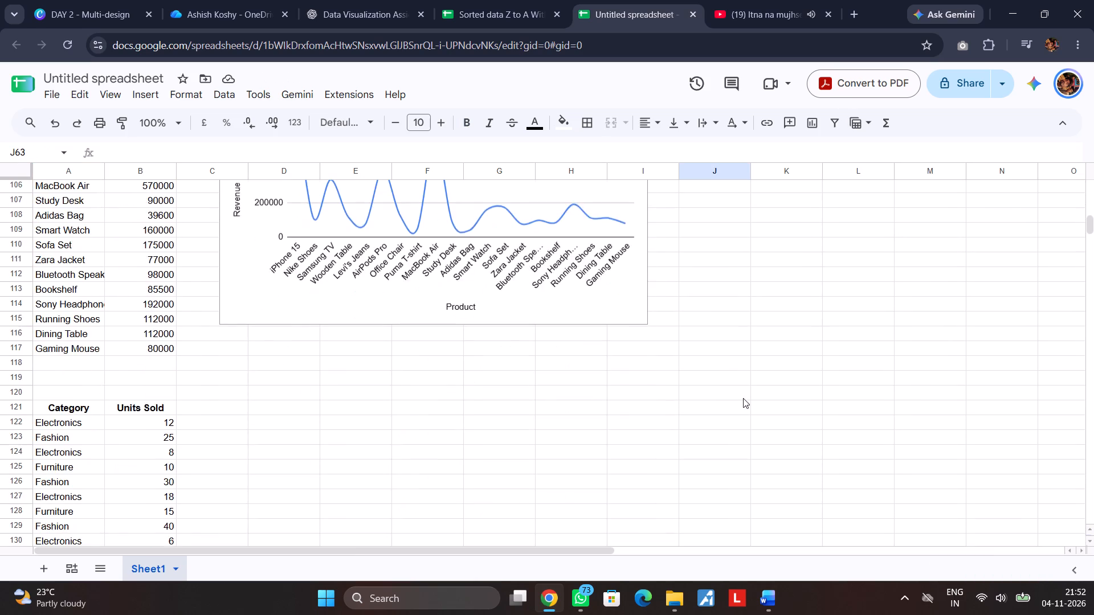
pyautogui.scroll(-4, 743, 398)
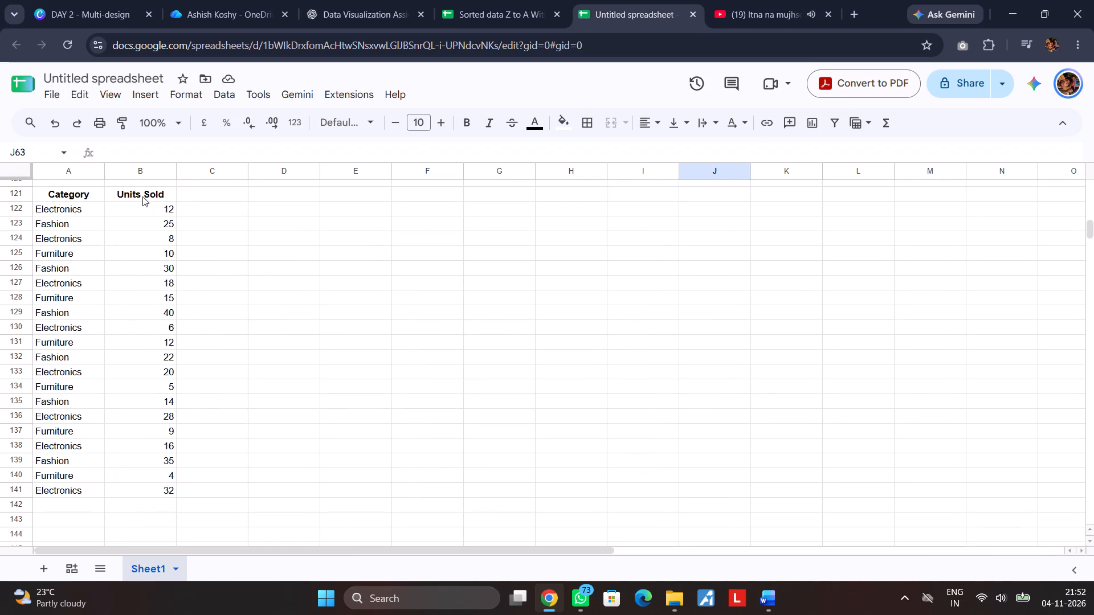
pyautogui.moveTo(52, 192); pyautogui.dragTo(135, 487)
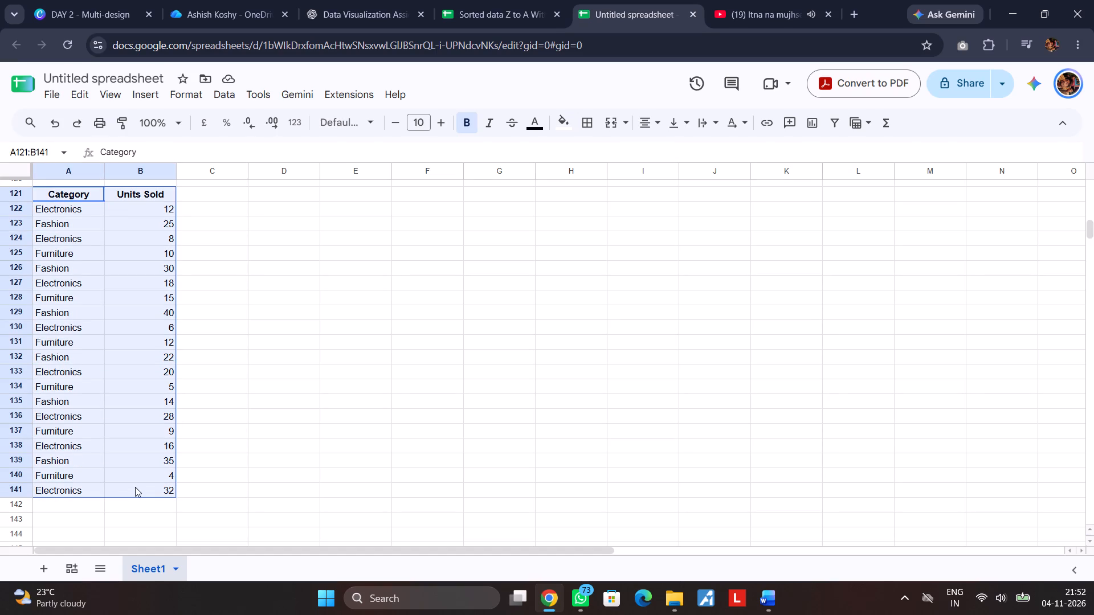
pyautogui.moveTo(135, 487); pyautogui.dragTo(136, 490)
pyautogui.scroll(5, 297, 282)
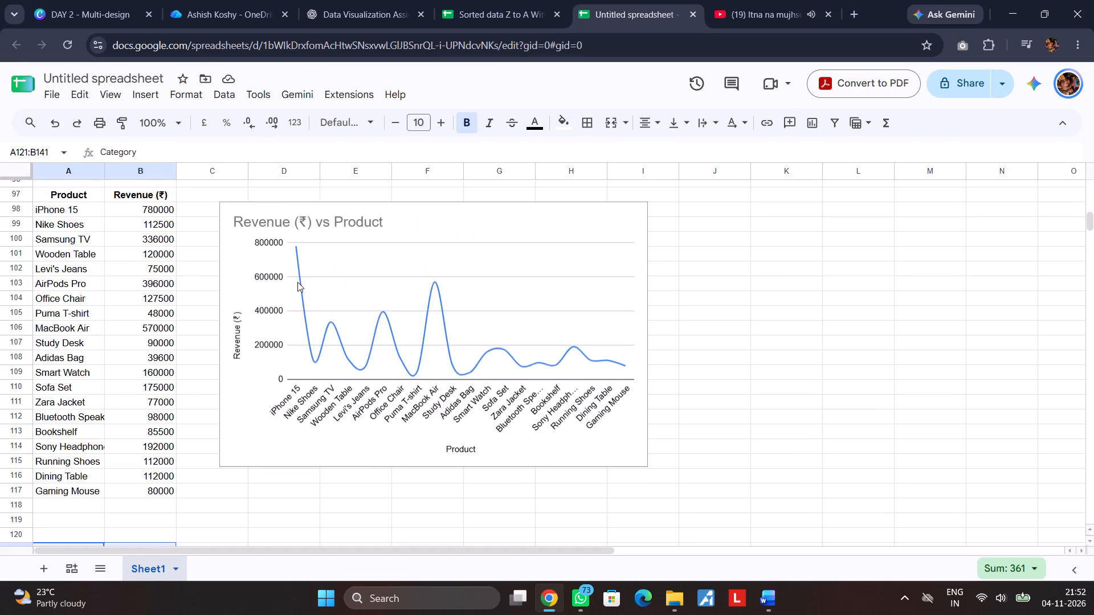
pyautogui.scroll(15, 297, 282)
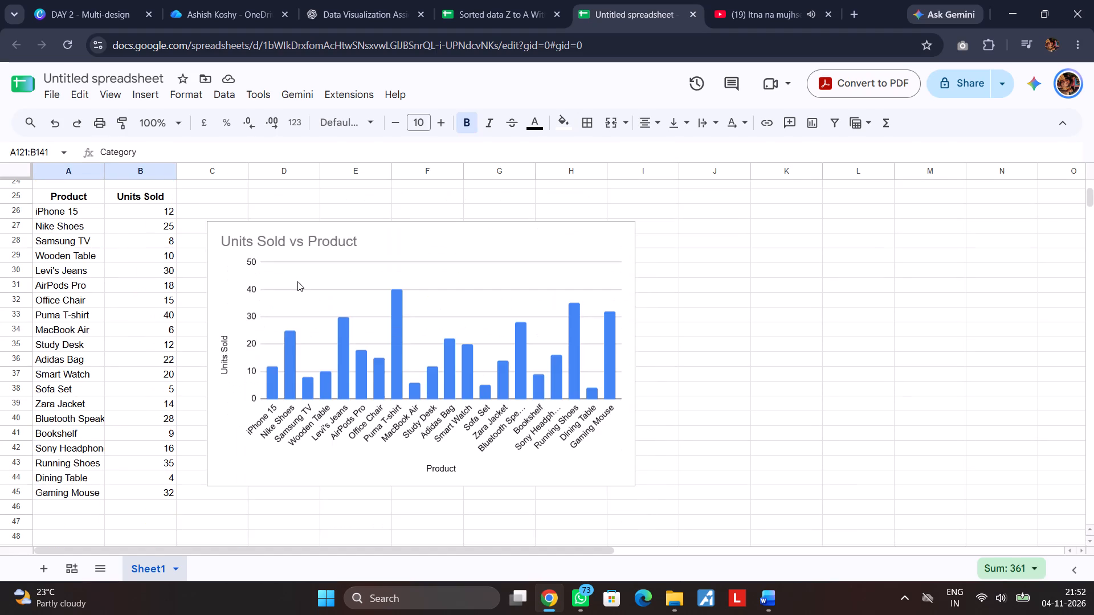
pyautogui.scroll(-16, 297, 281)
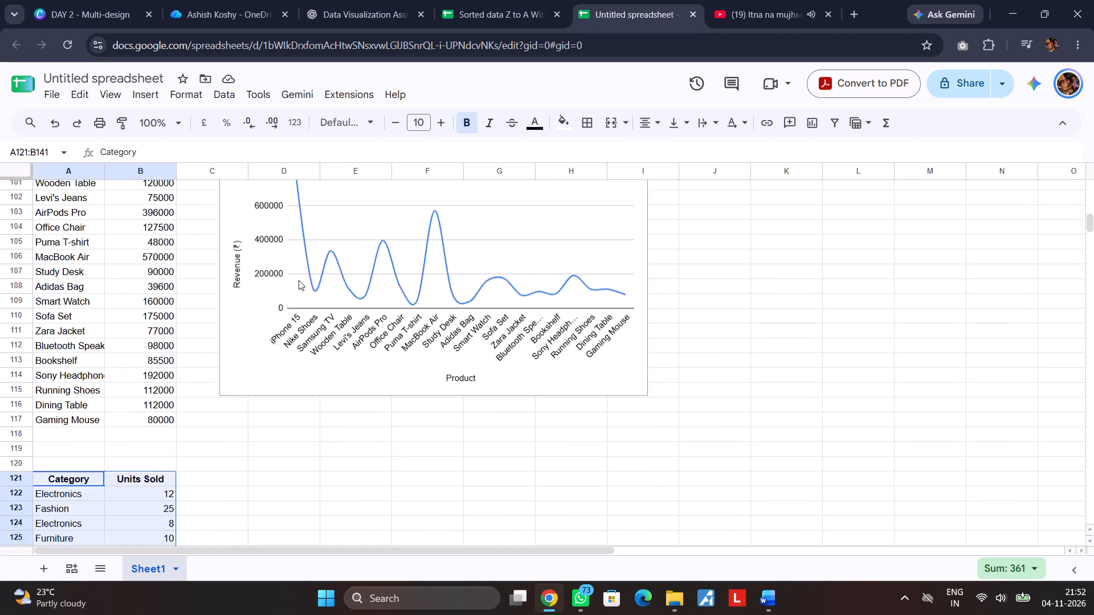
pyautogui.scroll(-4, 299, 280)
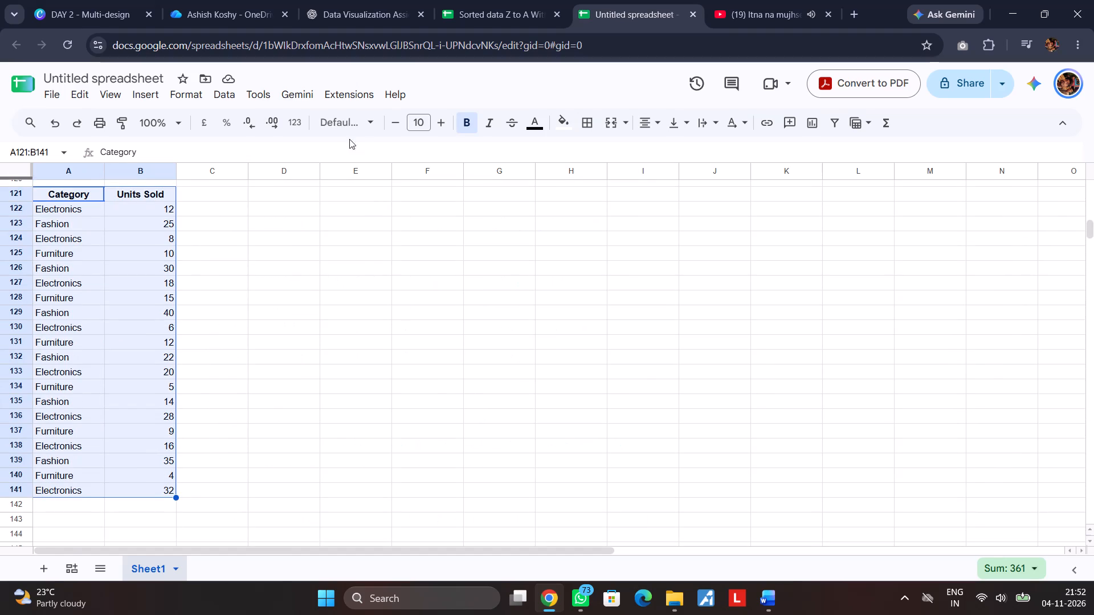
pyautogui.click(149, 97)
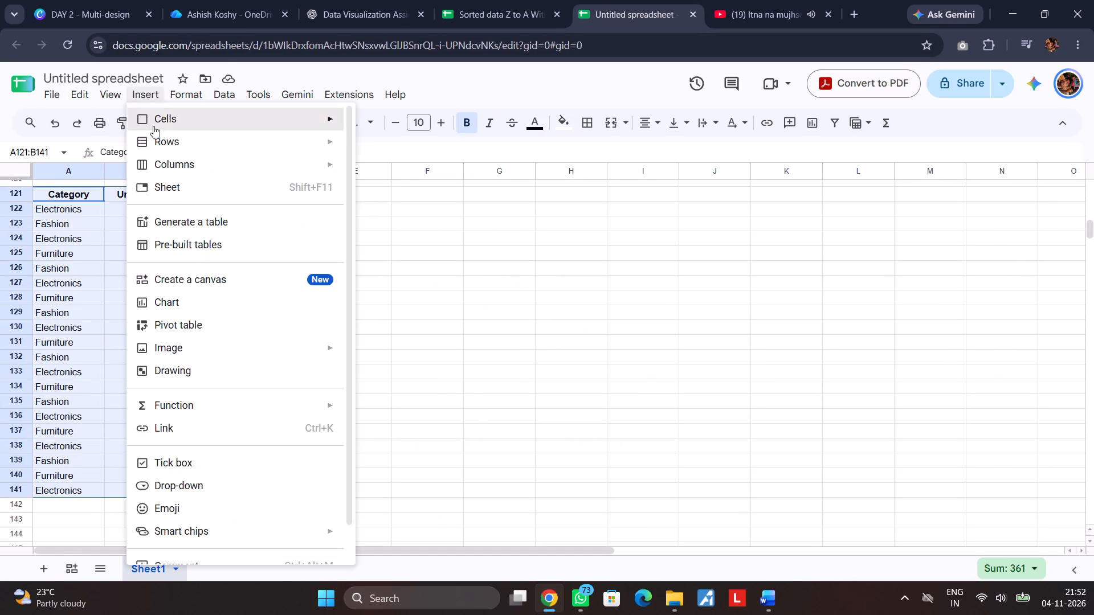
pyautogui.click(196, 307)
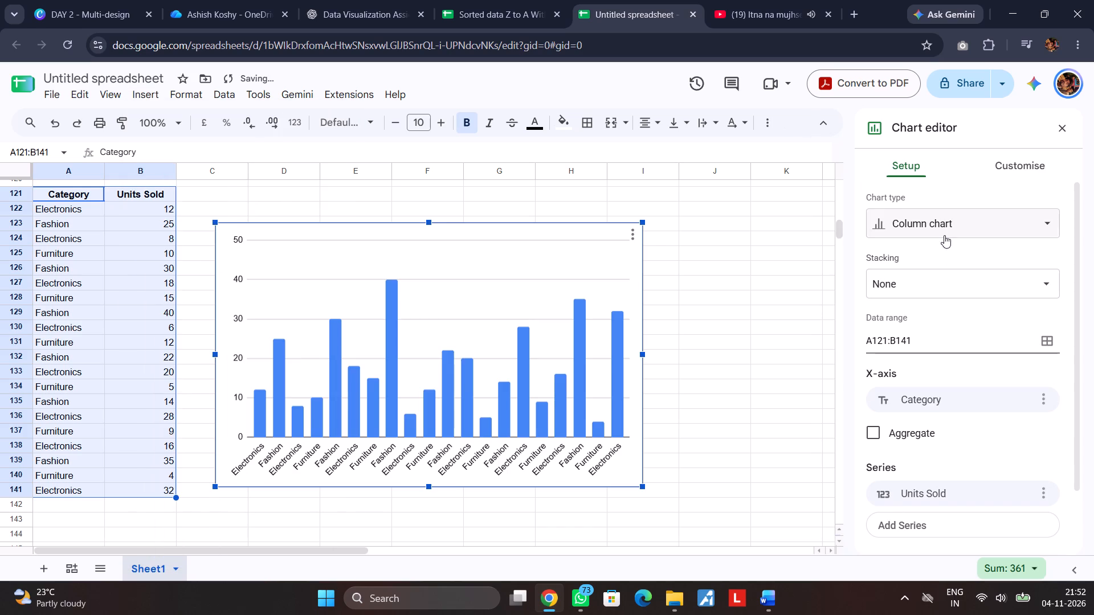
# Move the Category units sold chart beside its table, with its top-left corner at about cell C121.
pyautogui.moveTo(439, 228); pyautogui.dragTo(450, 196)
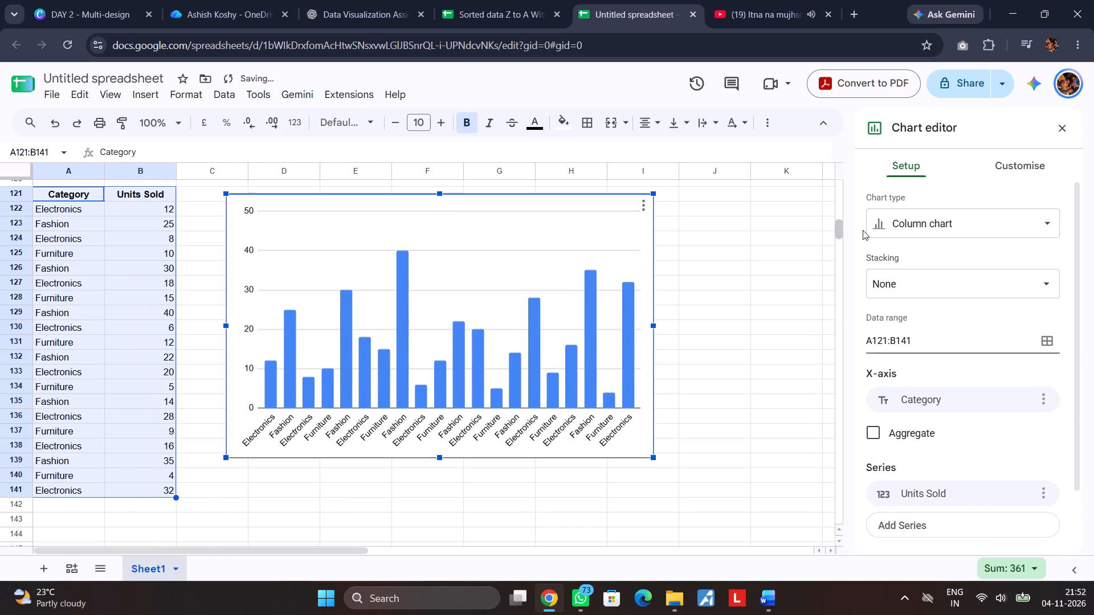
# Change the Category units sold column chart to a pie chart and shift it down slightly to start at about row 122.
pyautogui.click(955, 220)
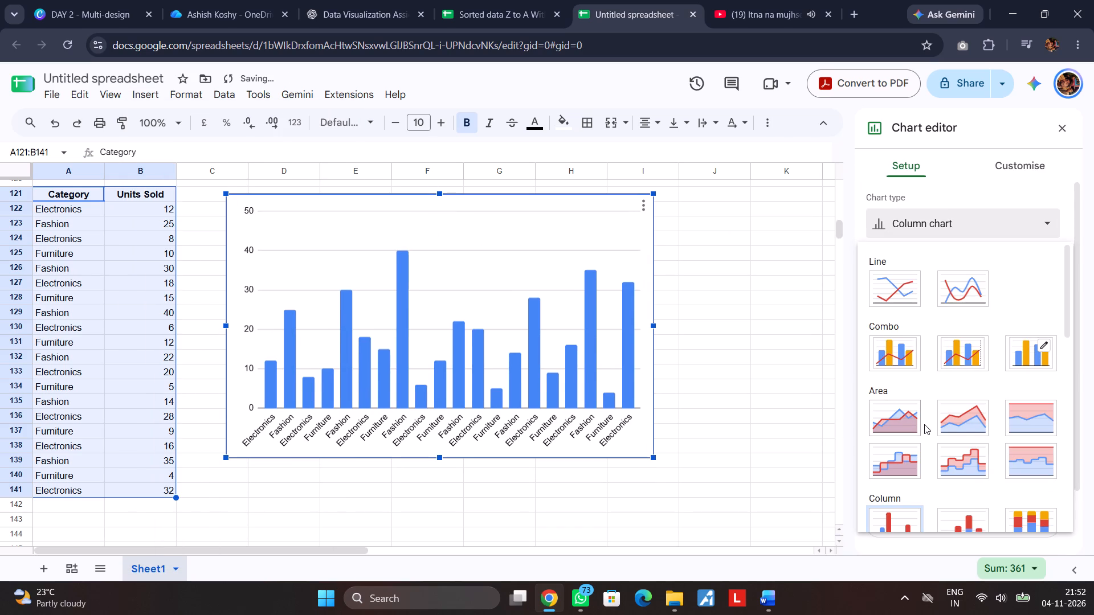
pyautogui.scroll(-3, 924, 424)
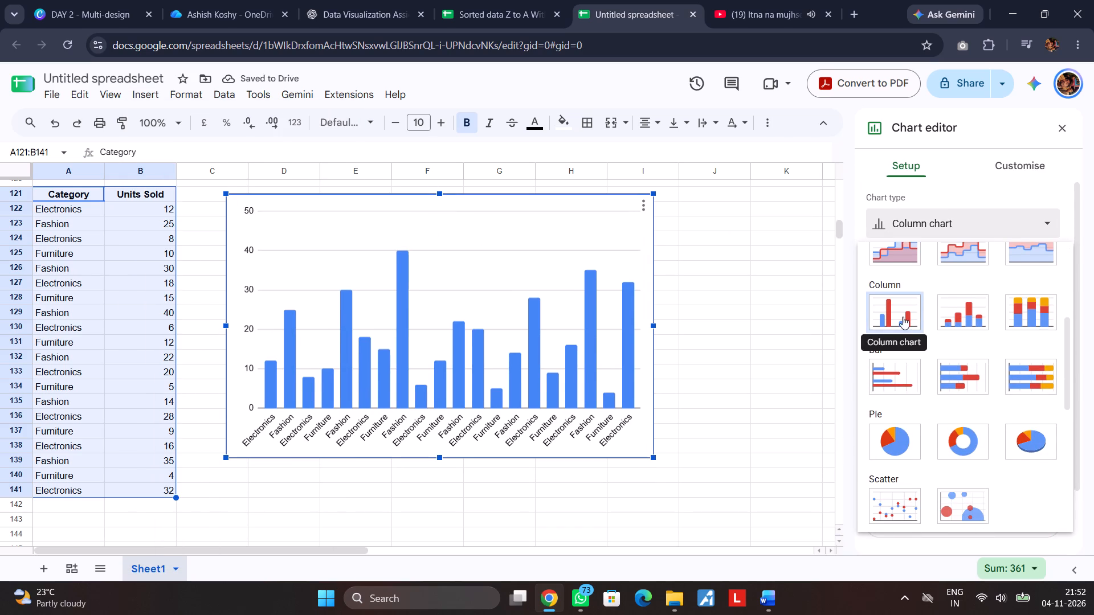
pyautogui.click(903, 317)
pyautogui.click(946, 229)
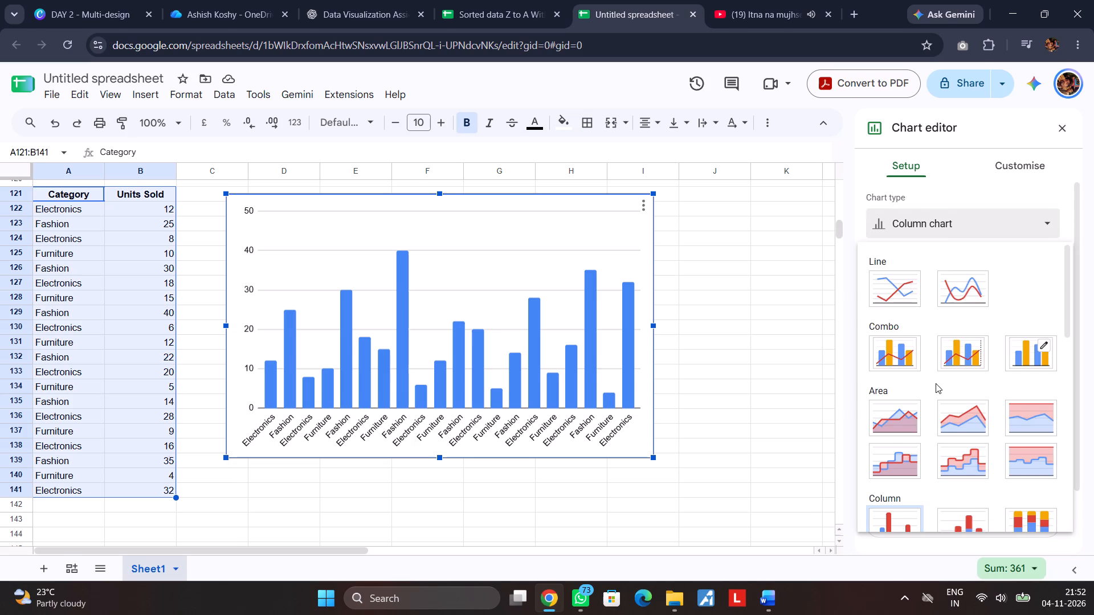
pyautogui.scroll(-6, 936, 385)
pyautogui.scroll(3, 935, 384)
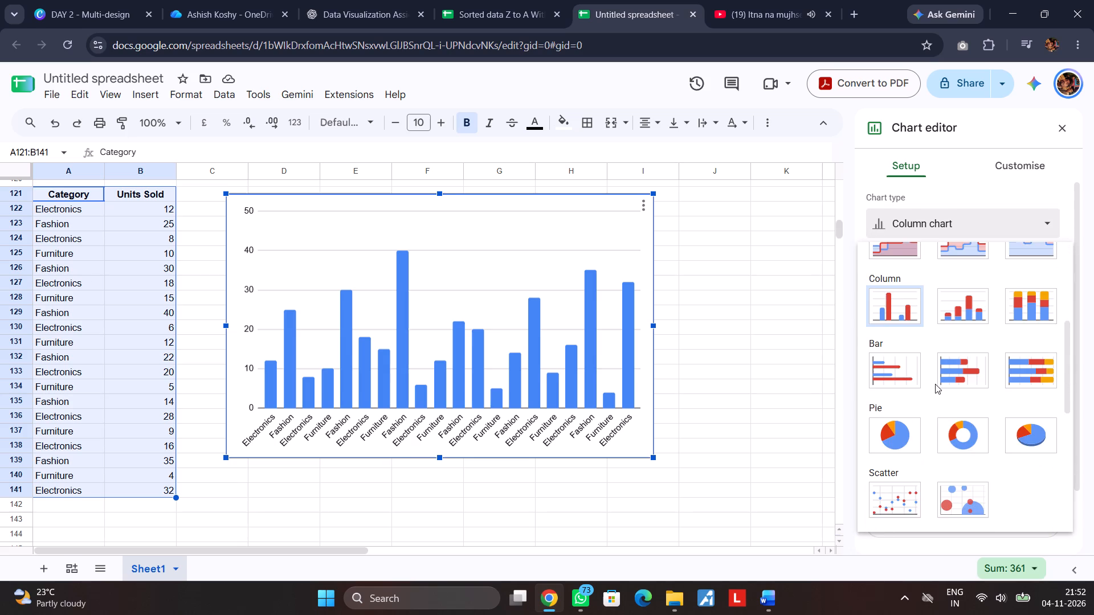
pyautogui.click(887, 445)
pyautogui.moveTo(527, 202); pyautogui.dragTo(527, 214)
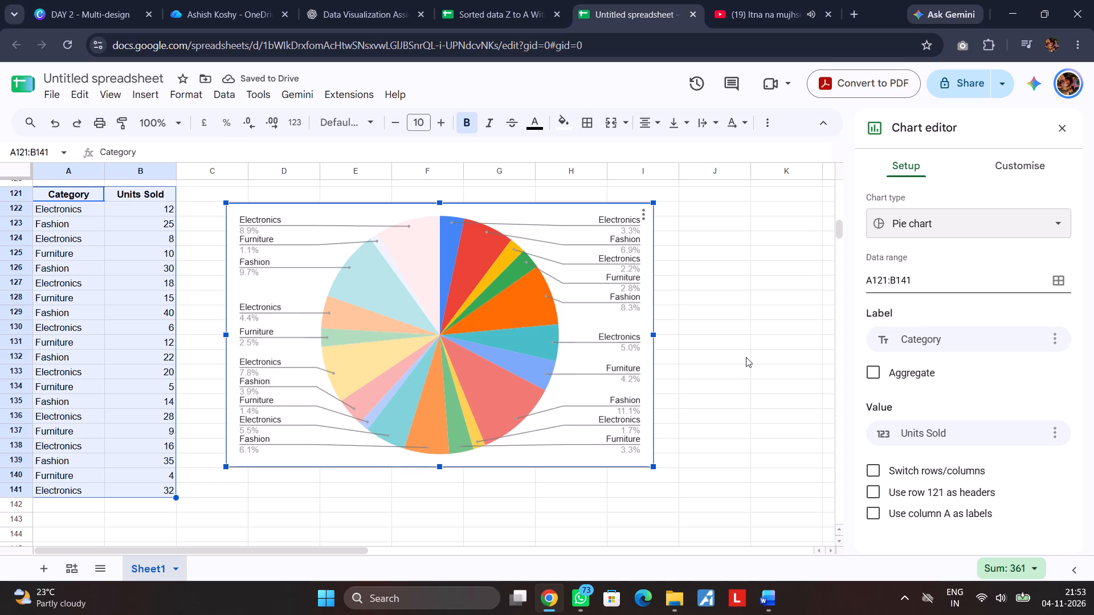
pyautogui.click(689, 354)
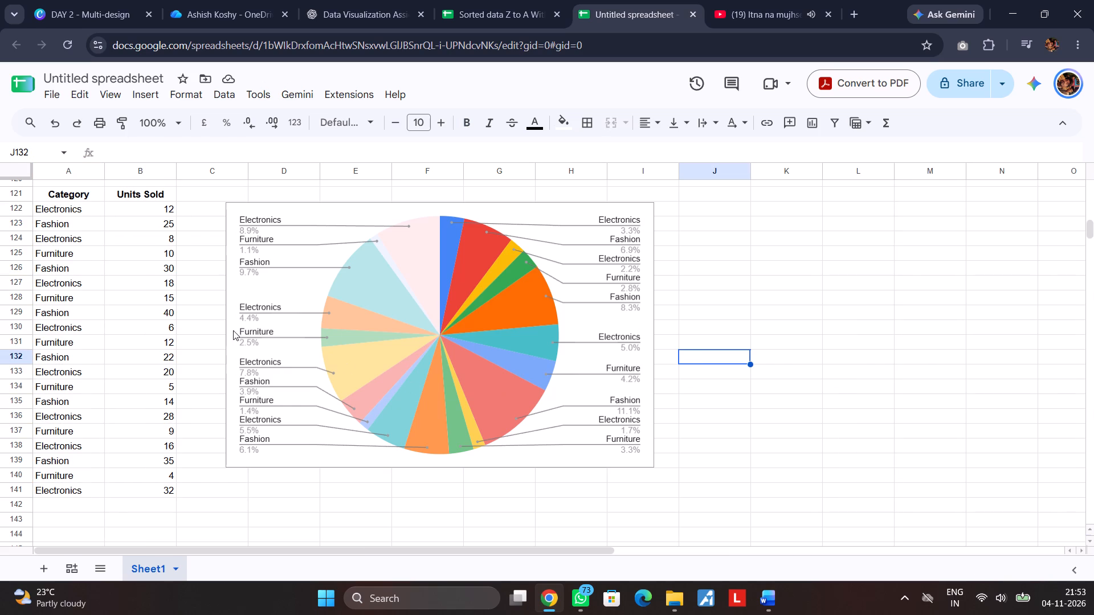
# Copy the Region column C1:C21 from the main data table to A144, below the Category and Units Sold table.
pyautogui.scroll(14, 205, 333)
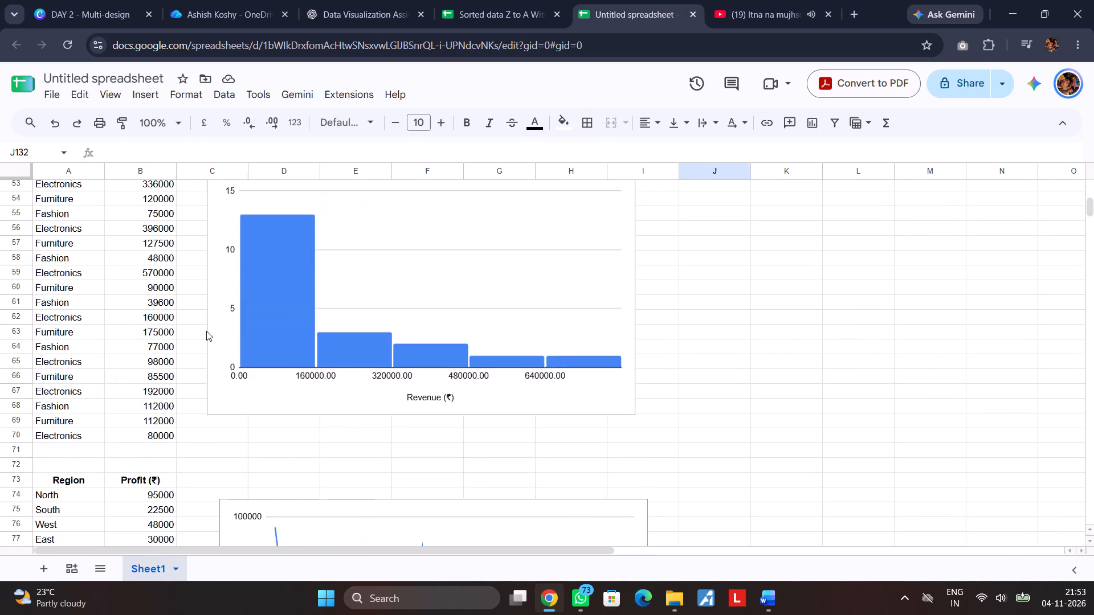
pyautogui.scroll(12, 206, 331)
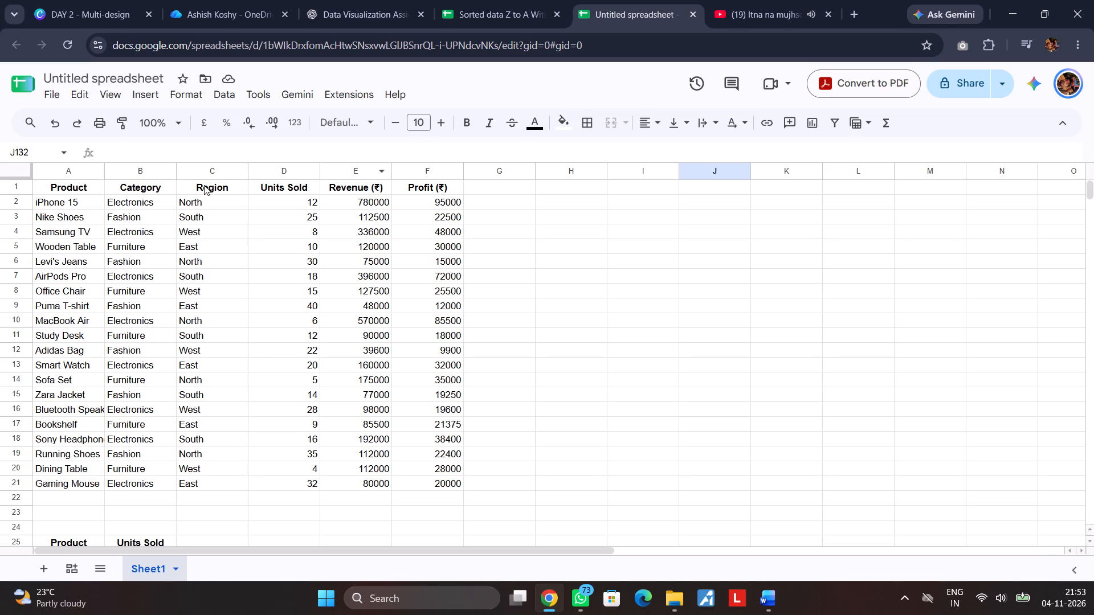
pyautogui.moveTo(204, 185); pyautogui.dragTo(205, 479)
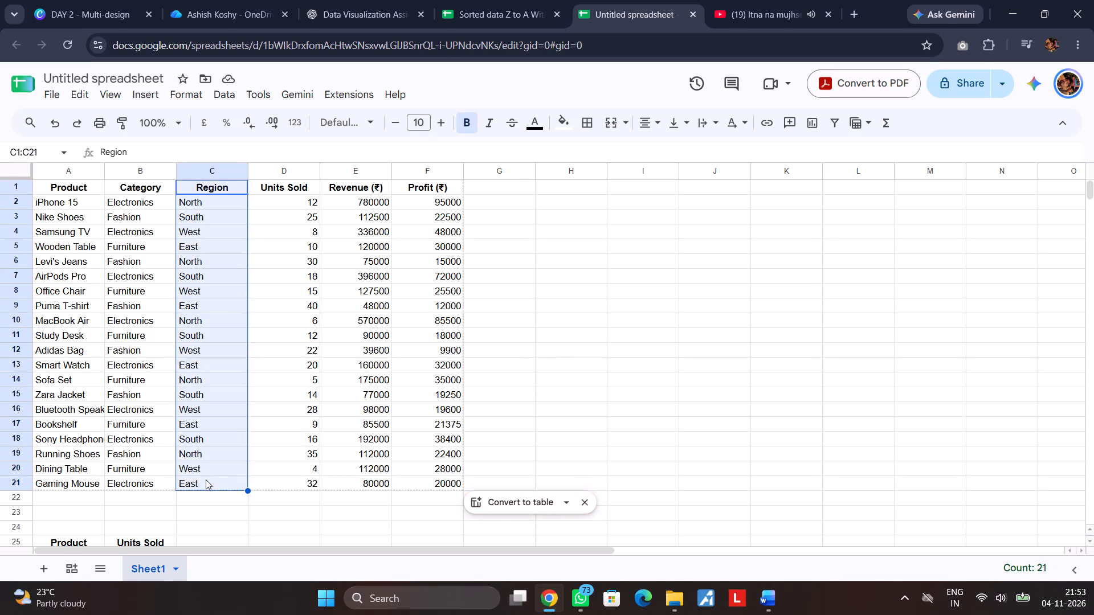
pyautogui.hotkey('ctrl', 'c')
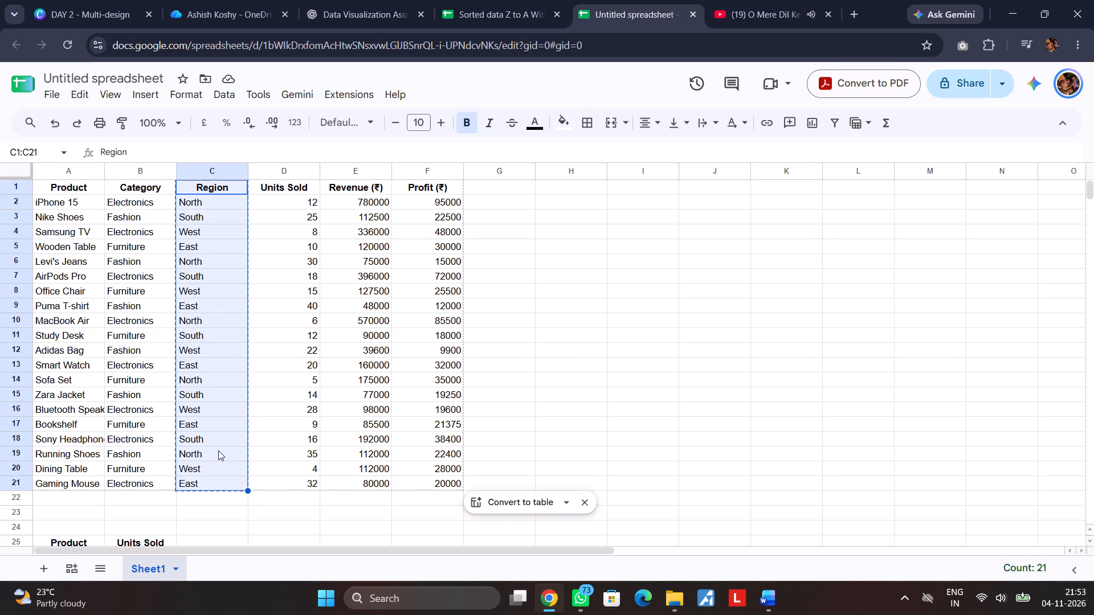
pyautogui.scroll(-10, 218, 450)
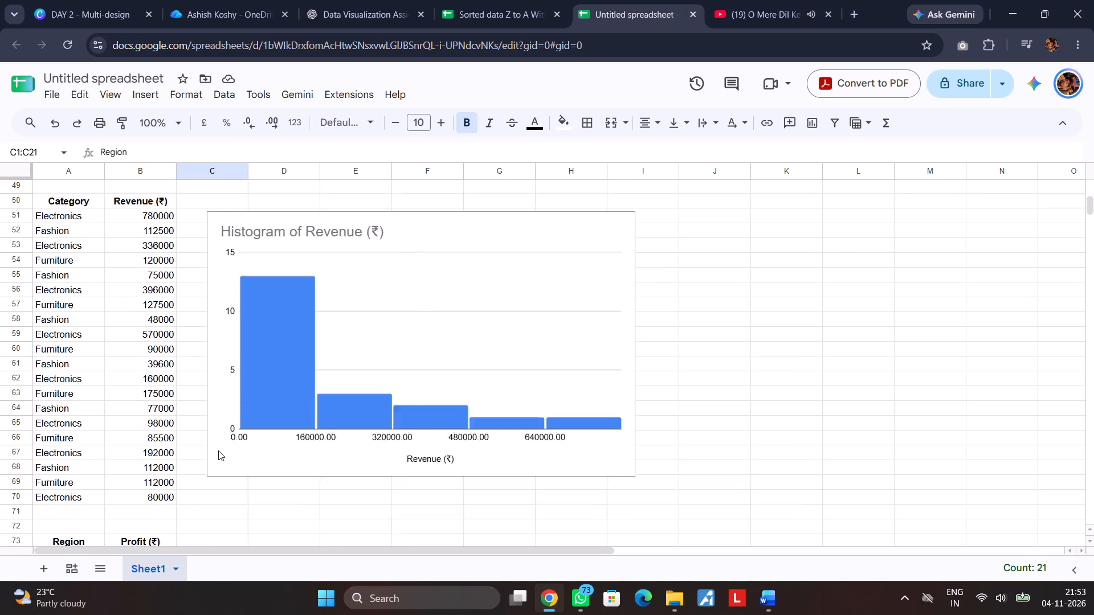
pyautogui.scroll(-18, 218, 450)
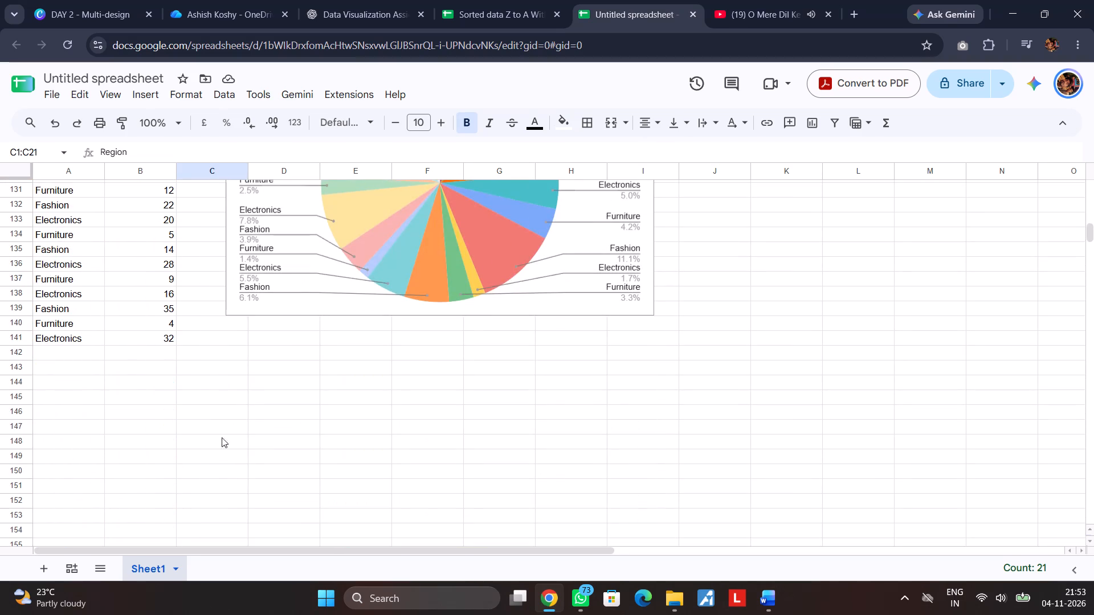
pyautogui.scroll(-1, 175, 360)
pyautogui.click(56, 242)
pyautogui.hotkey('ctrl', 'v')
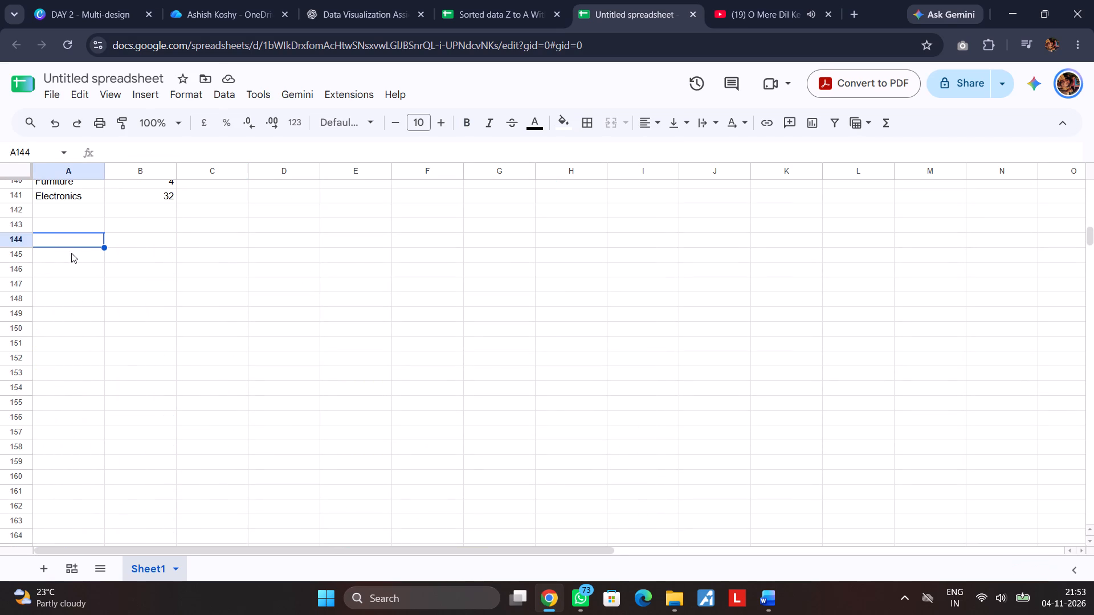
# Copy the Revenue (₹) column B97:B117 to B144, beside the new Region column.
pyautogui.scroll(9, 235, 304)
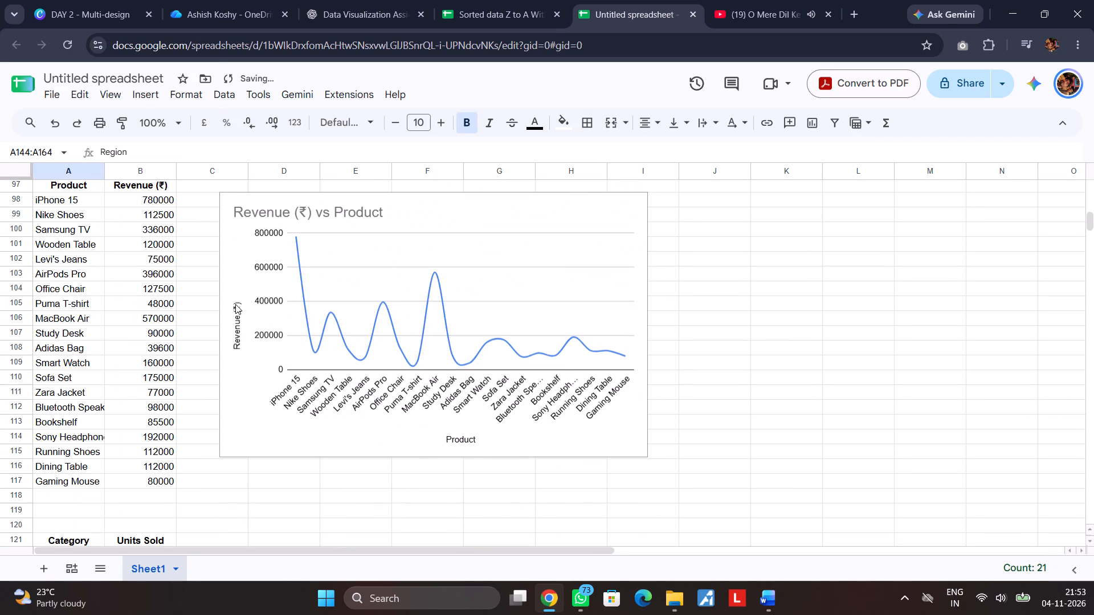
pyautogui.moveTo(145, 182); pyautogui.dragTo(174, 477)
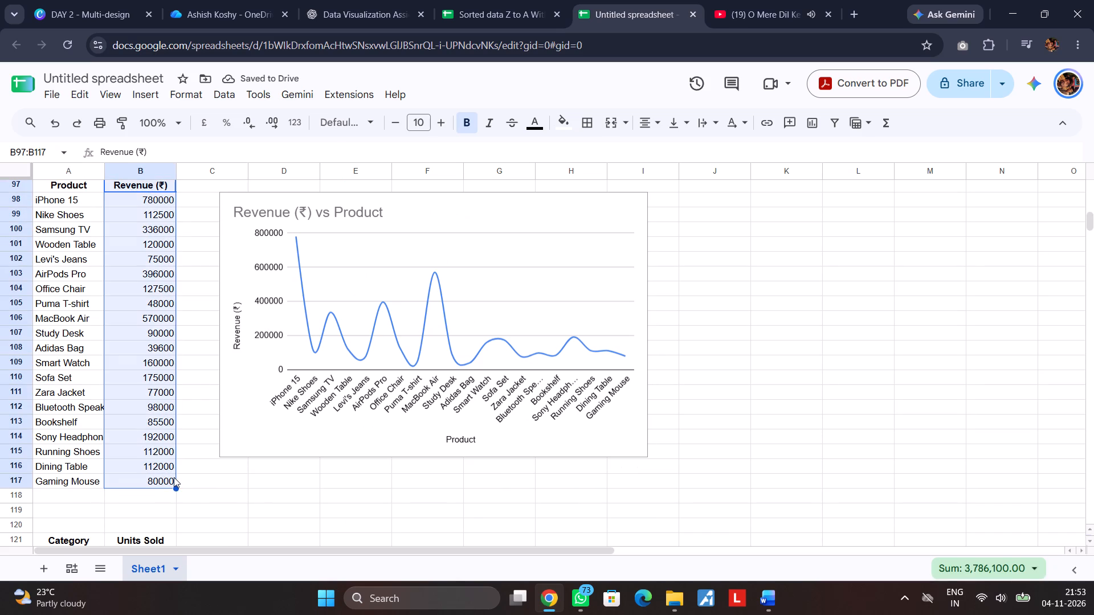
pyautogui.hotkey('ctrl', 'c')
pyautogui.scroll(-8, 185, 434)
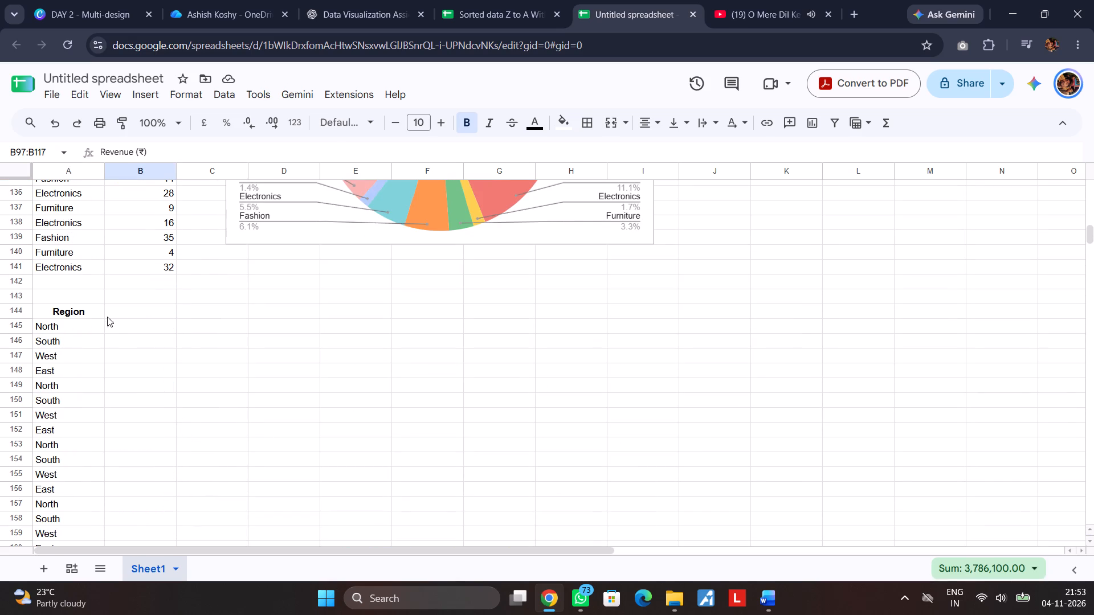
pyautogui.click(114, 311)
pyautogui.hotkey('ctrl', 'v')
pyautogui.click(252, 331)
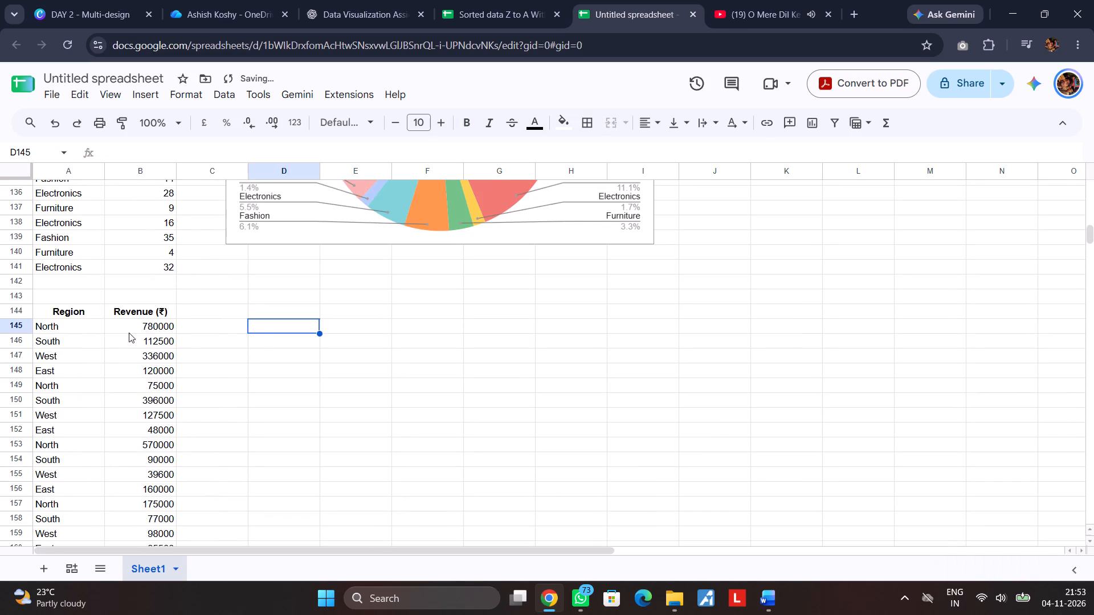
# Insert a chart from the Region and Revenue (₹) table, A144:B164, and make it a doughnut chart.
pyautogui.moveTo(64, 312); pyautogui.dragTo(161, 419)
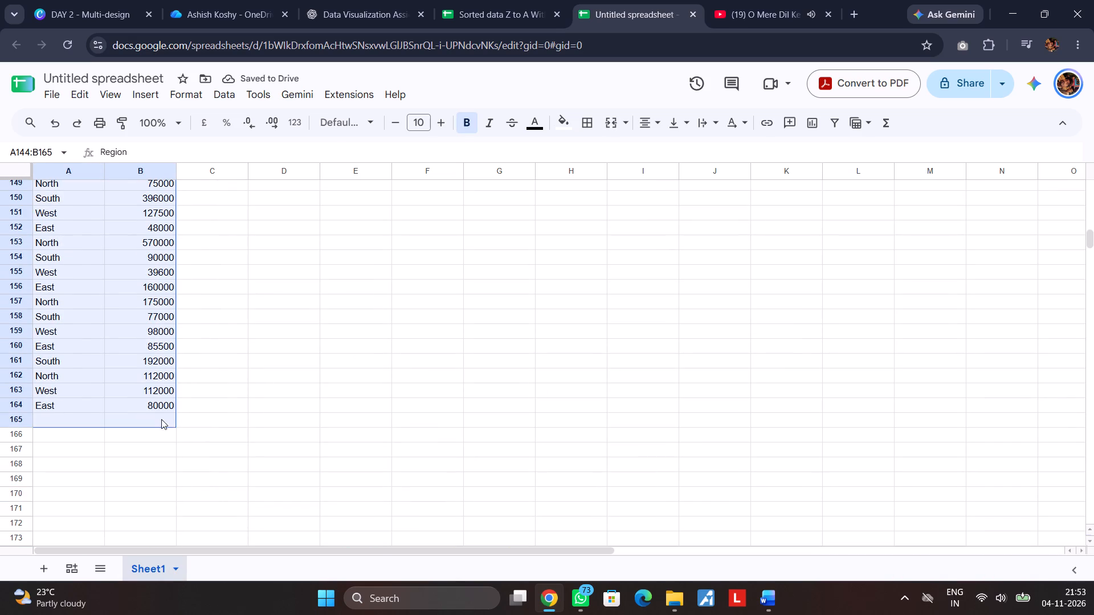
pyautogui.moveTo(161, 419); pyautogui.dragTo(161, 409)
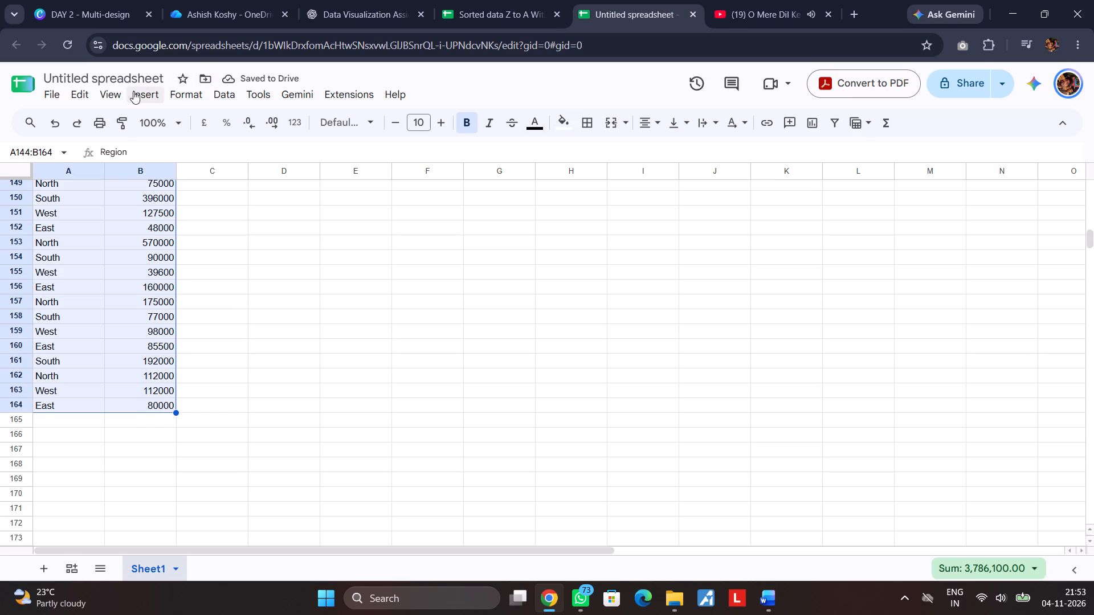
pyautogui.click(133, 91)
pyautogui.click(215, 306)
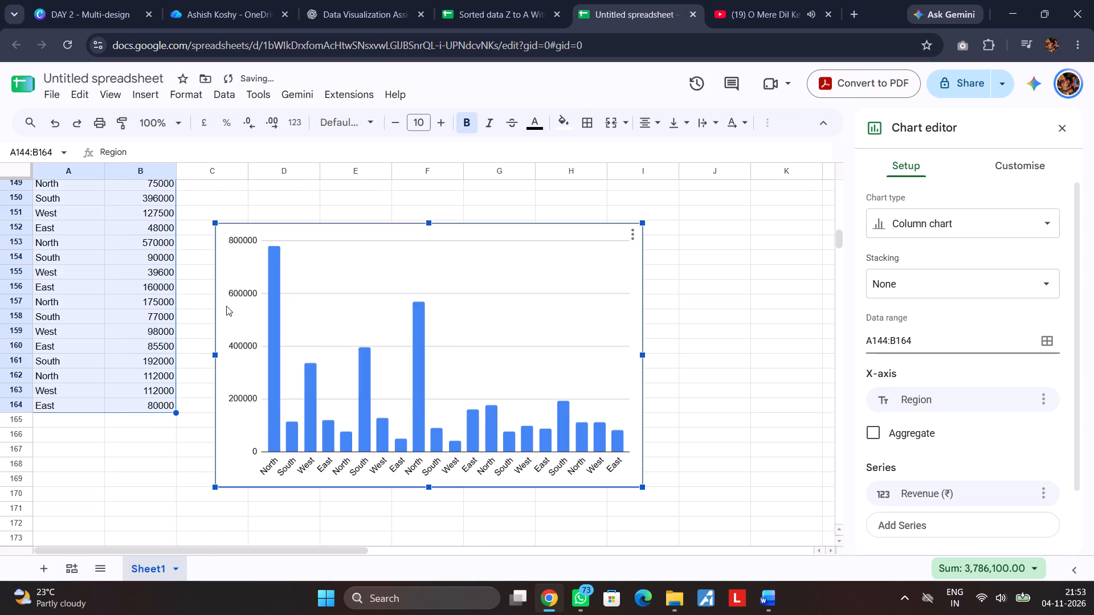
pyautogui.click(990, 229)
pyautogui.scroll(-4, 960, 403)
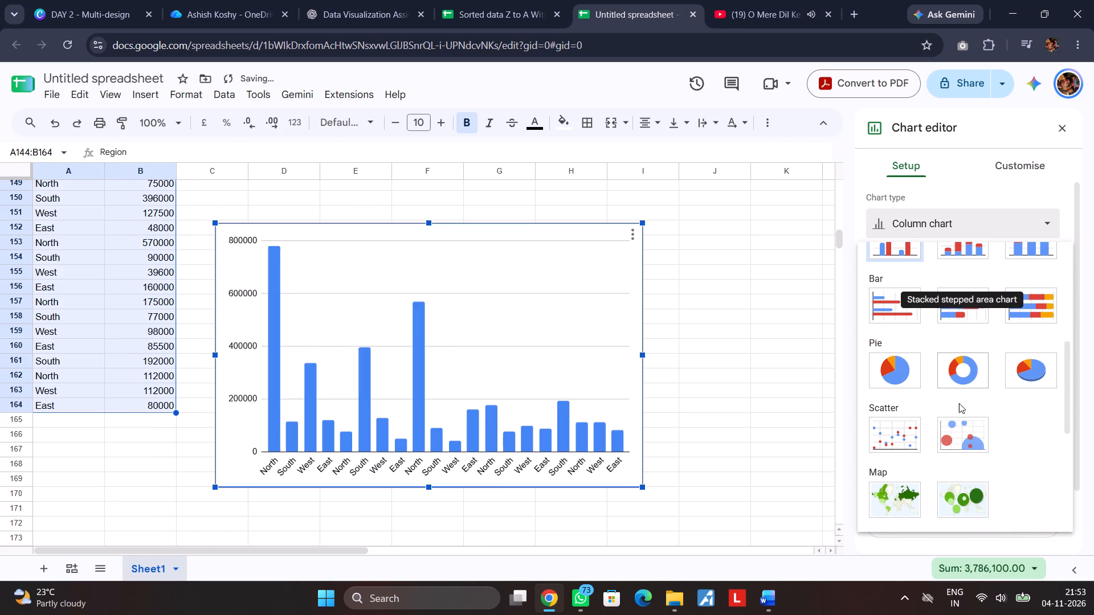
pyautogui.click(964, 367)
# Move the Region revenue doughnut chart up beside its table, with its top-left corner at about cell C146.
pyautogui.moveTo(503, 231); pyautogui.dragTo(508, 198)
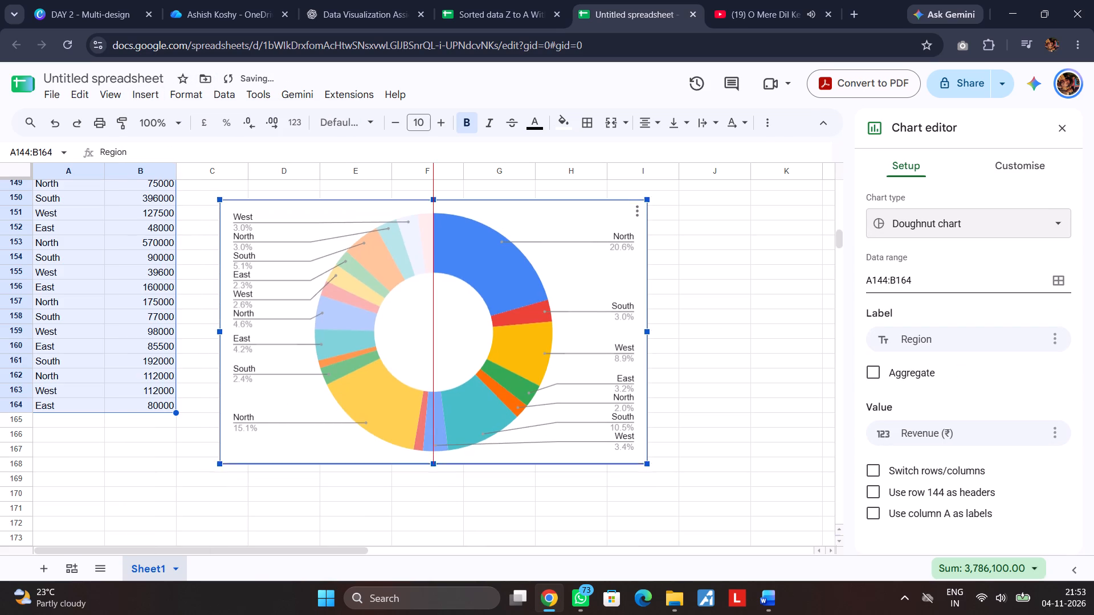
pyautogui.moveTo(508, 198); pyautogui.dragTo(501, 138)
pyautogui.moveTo(679, 322); pyautogui.dragTo(730, 365, button='middle')
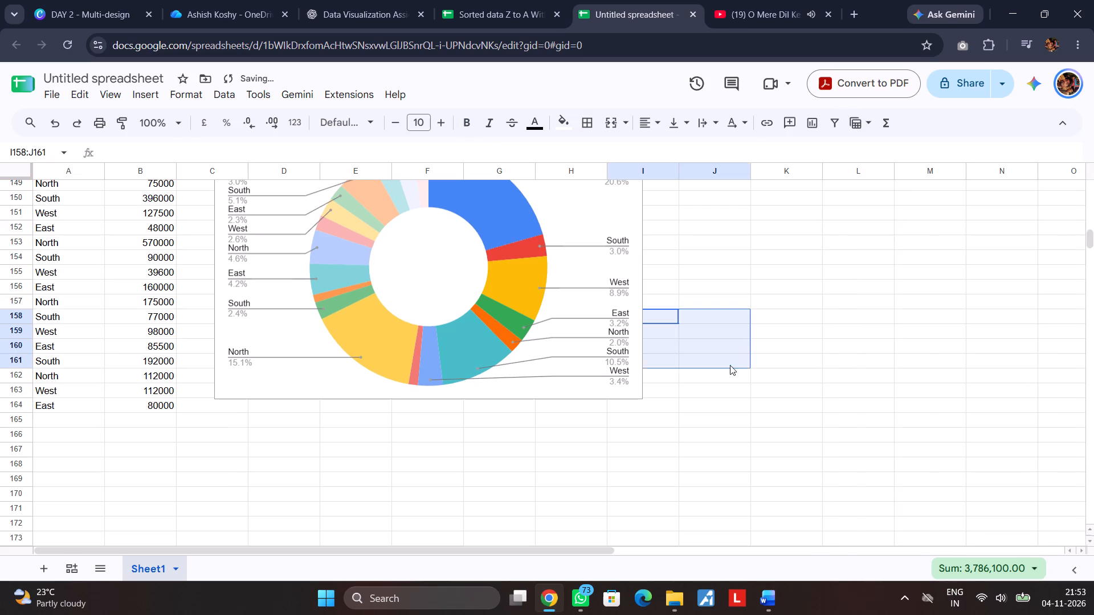
pyautogui.moveTo(730, 365); pyautogui.dragTo(748, 394, button='middle')
pyautogui.click(814, 363)
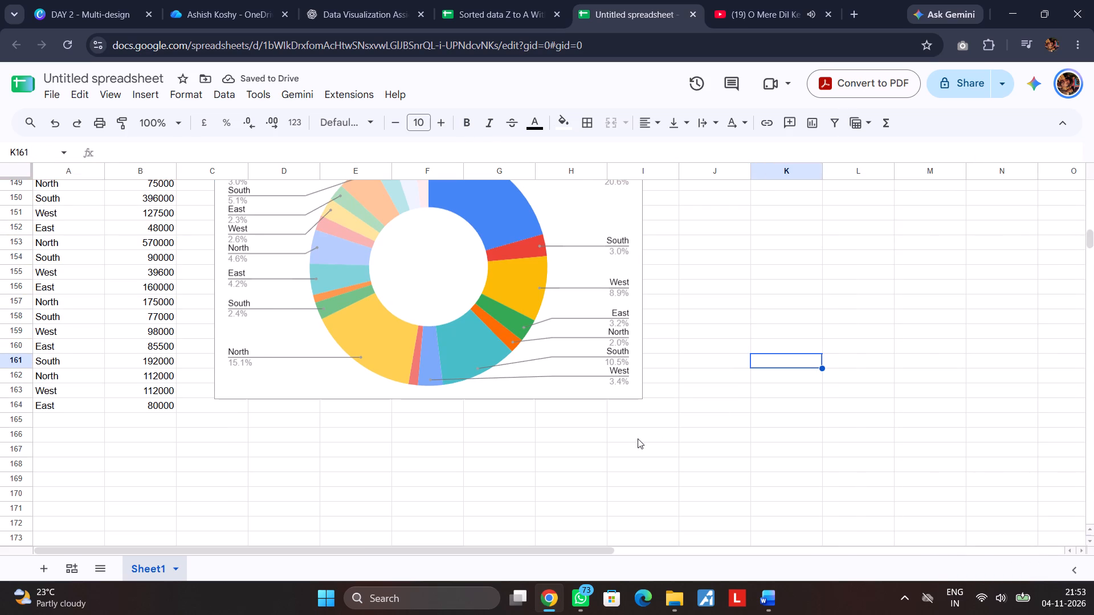
pyautogui.scroll(2, 638, 437)
pyautogui.moveTo(500, 284); pyautogui.dragTo(500, 265)
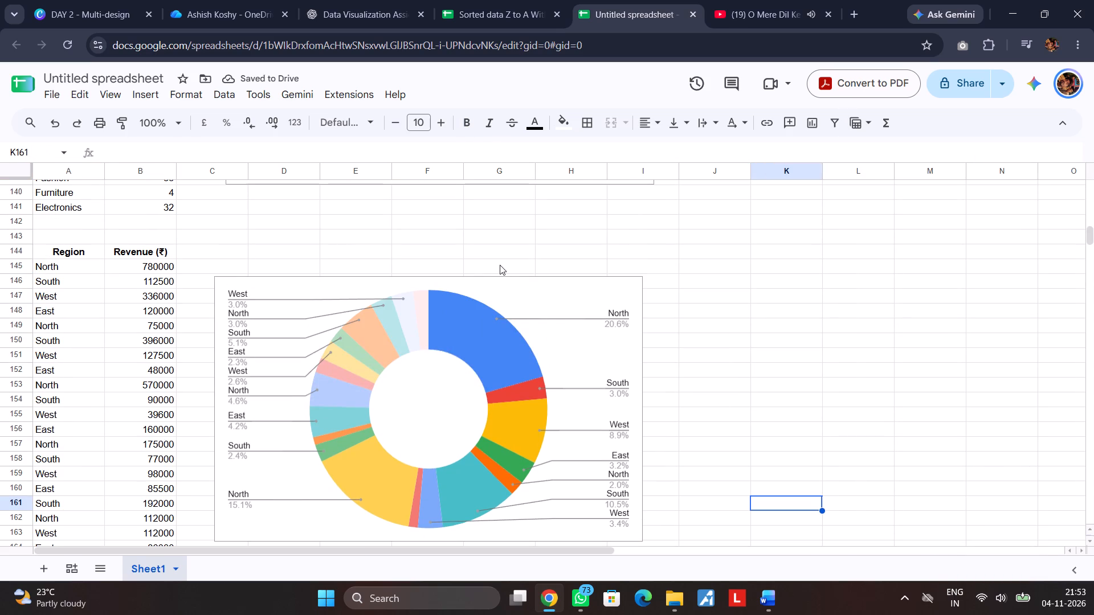
pyautogui.click(501, 280)
pyautogui.doubleClick(522, 288)
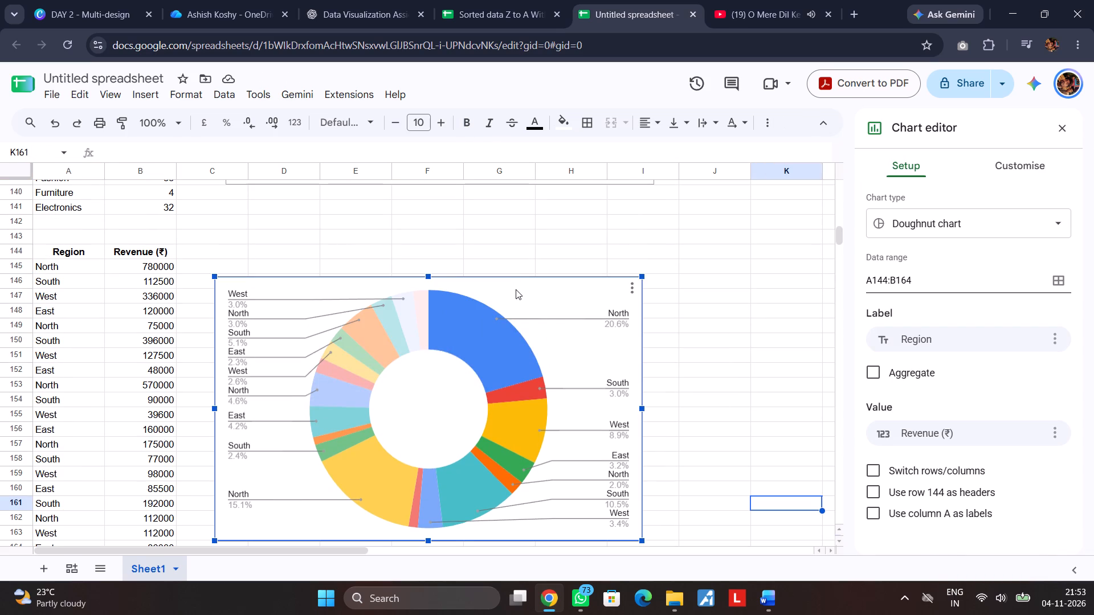
pyautogui.click(515, 289)
pyautogui.click(763, 358)
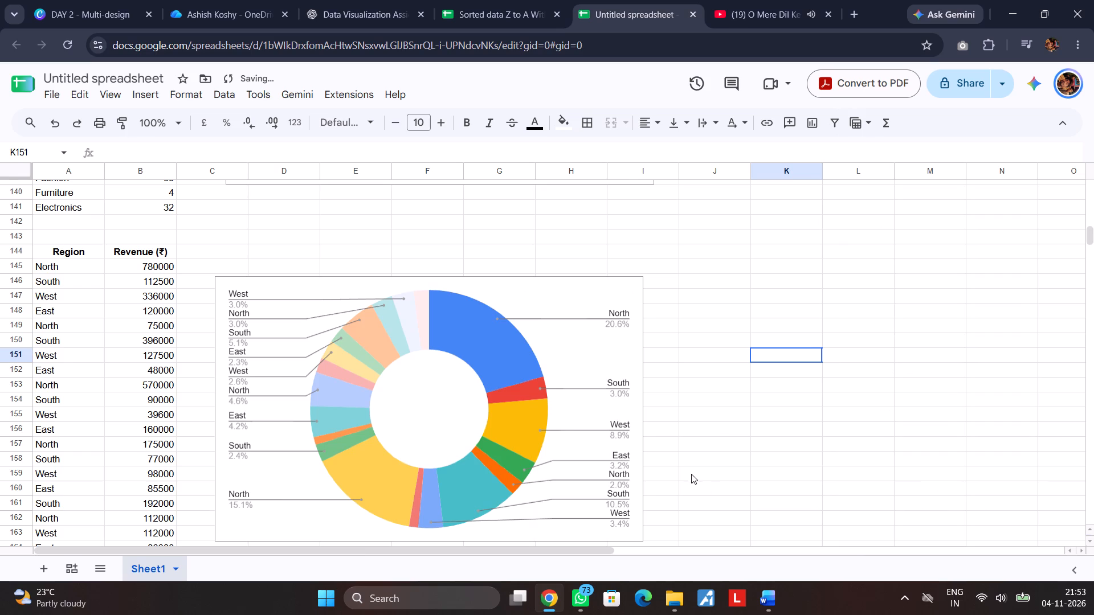
# Copy the Product column A1:A21 from the main data table to A167, below the Region and Revenue (₹) table.
pyautogui.scroll(-3, 691, 469)
pyautogui.scroll(11, 503, 400)
pyautogui.scroll(20, 504, 400)
pyautogui.scroll(5, 504, 400)
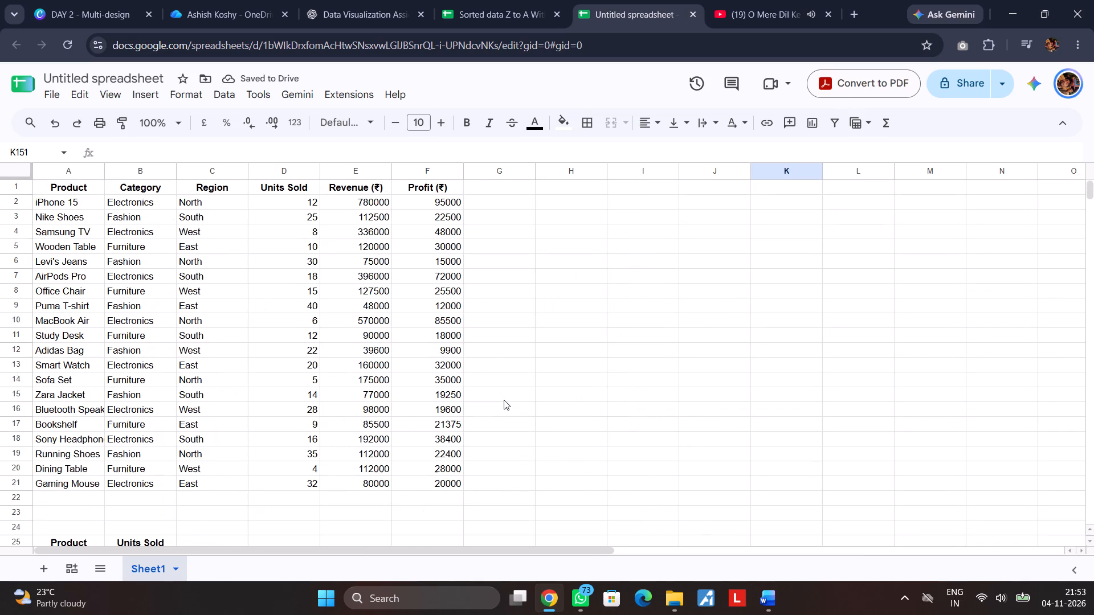
pyautogui.scroll(3, 504, 400)
pyautogui.moveTo(51, 187); pyautogui.dragTo(93, 405)
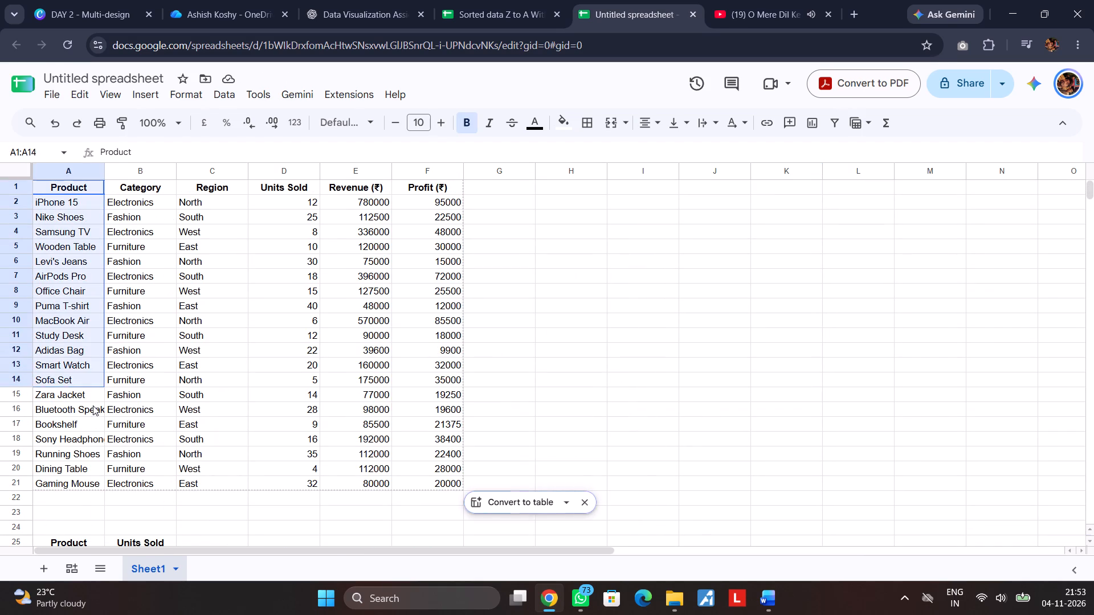
pyautogui.moveTo(93, 405); pyautogui.dragTo(95, 485)
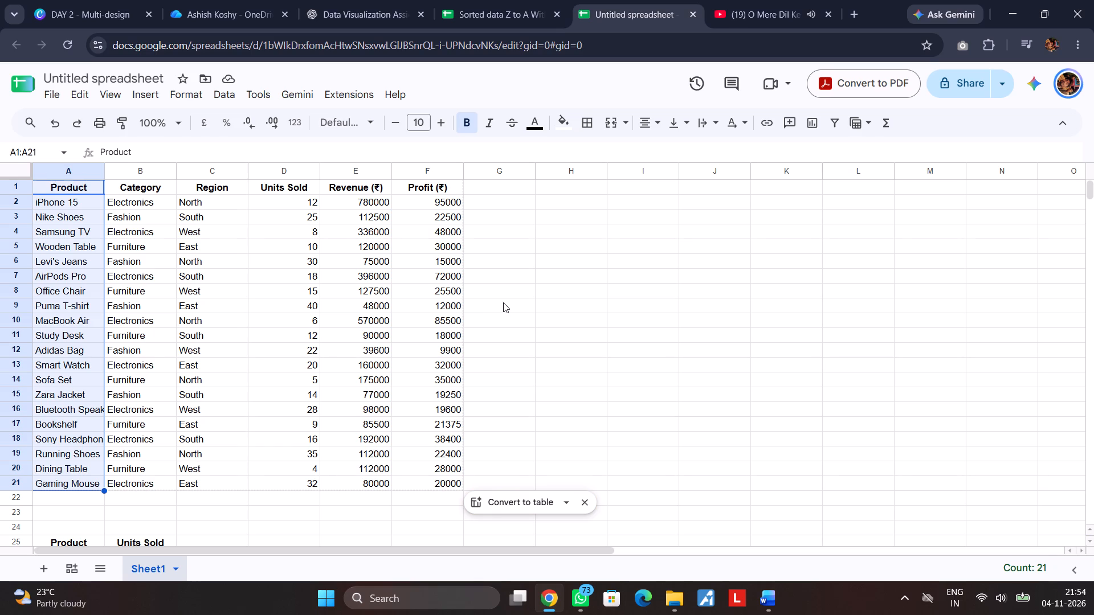
pyautogui.hotkey('ctrl', 'c')
pyautogui.scroll(-5, 441, 335)
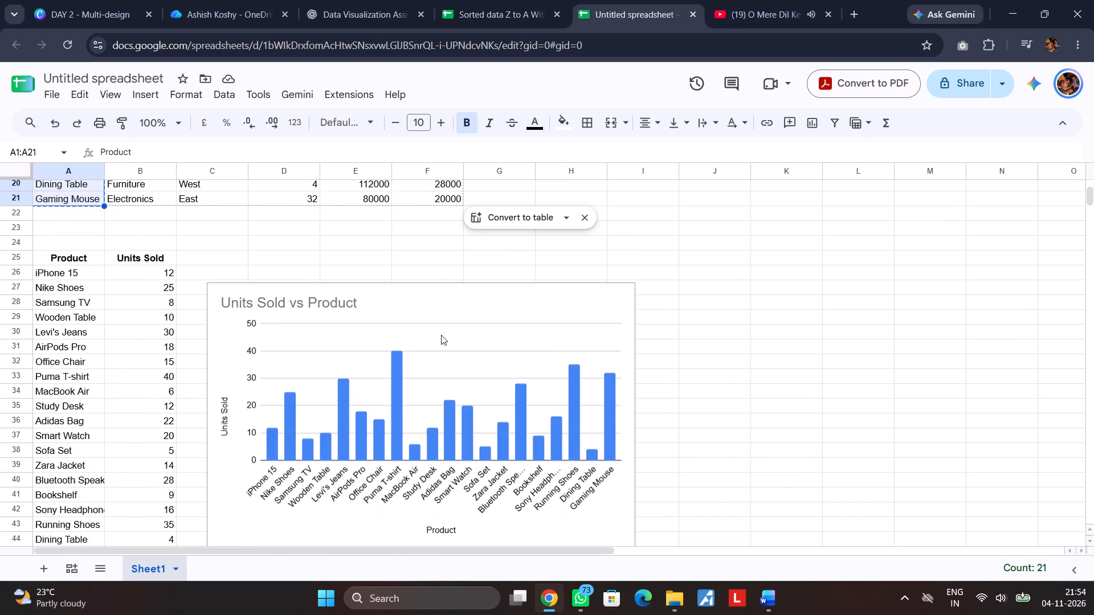
pyautogui.scroll(-9, 441, 335)
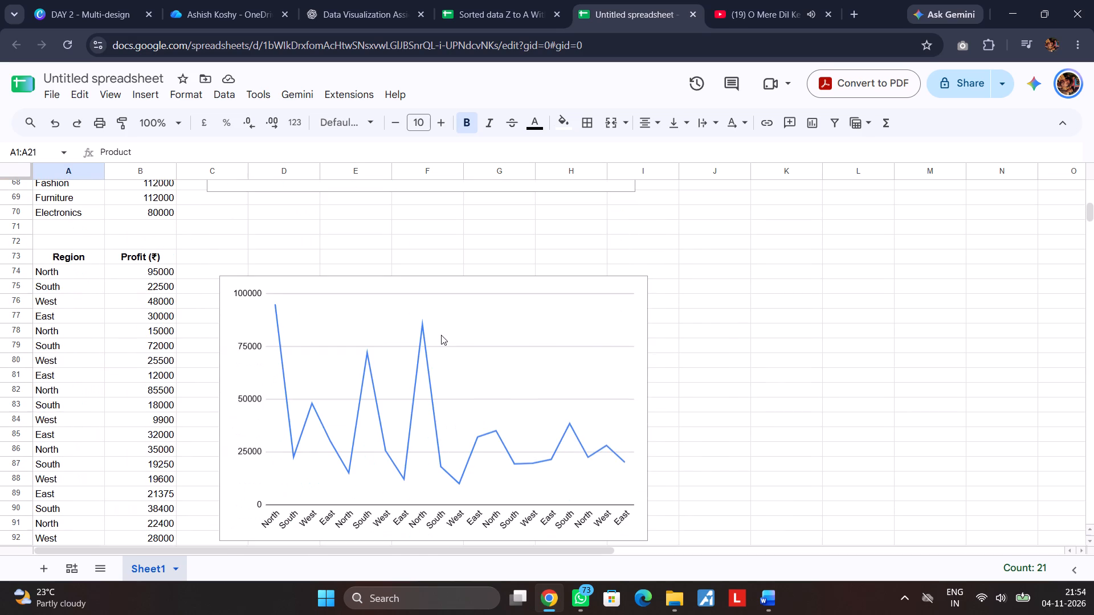
pyautogui.scroll(-10, 441, 335)
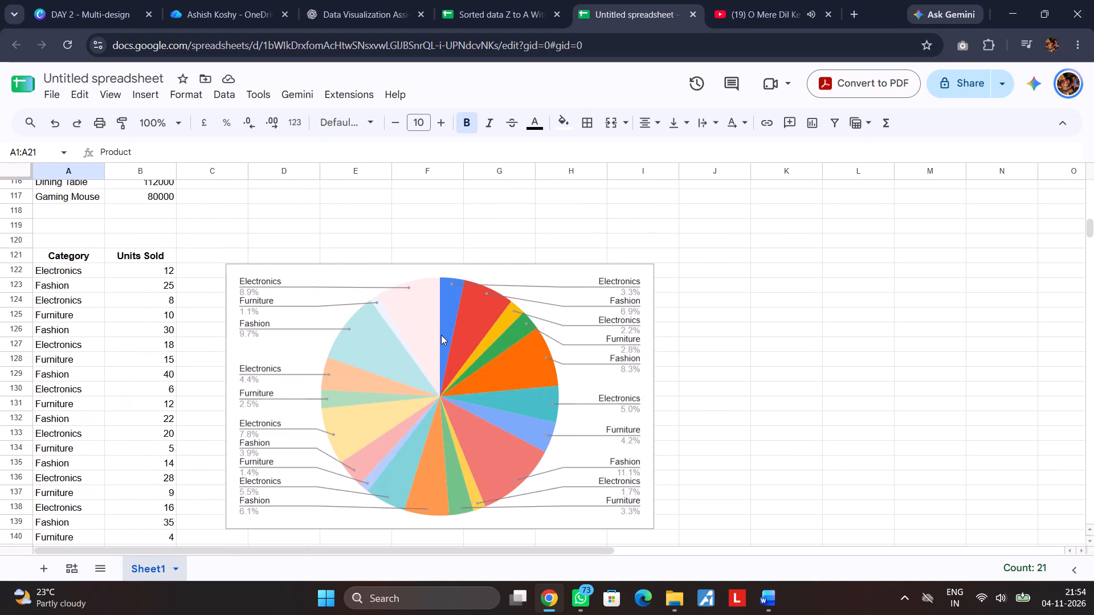
pyautogui.scroll(-10, 441, 335)
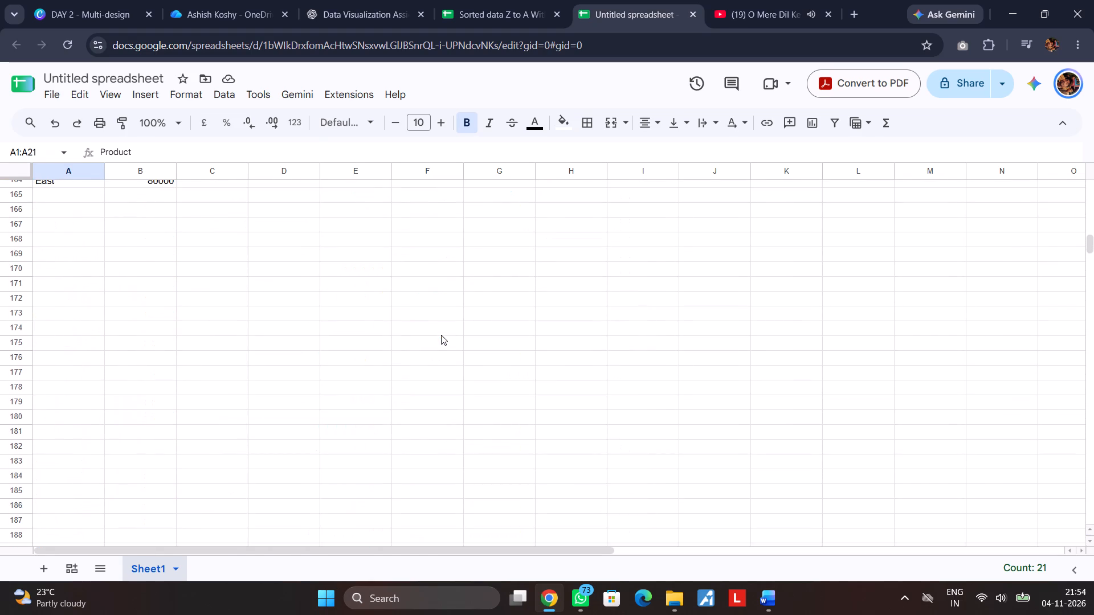
pyautogui.click(58, 228)
pyautogui.hotkey('ctrl', 'v')
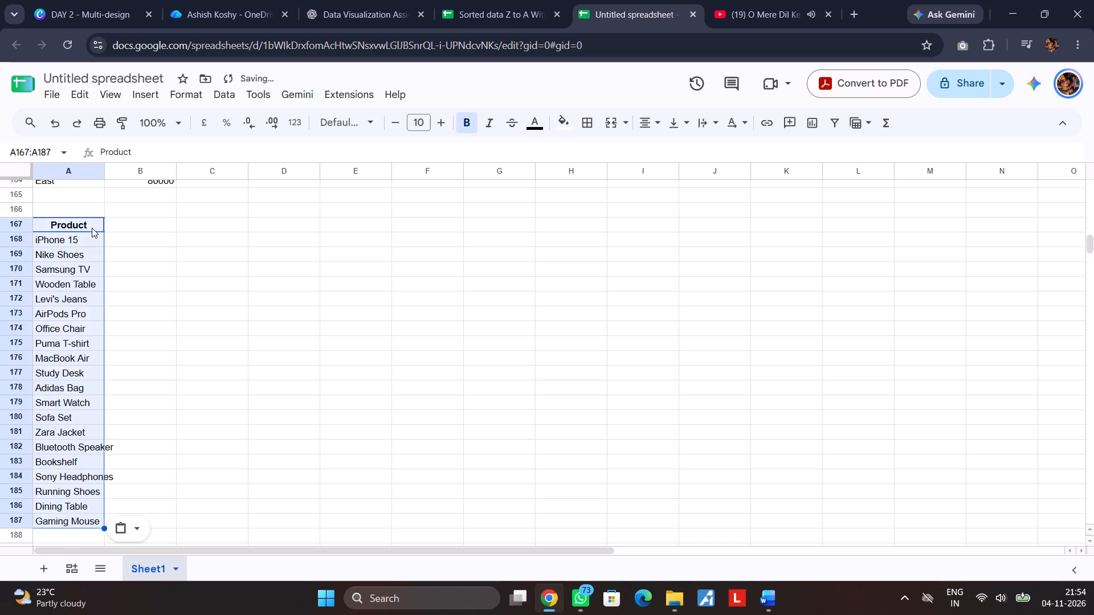
# Copy the Profit (₹) column F1:F21 from the main data table to B167, beside the new Product column.
pyautogui.scroll(20, 262, 256)
pyautogui.scroll(5, 262, 256)
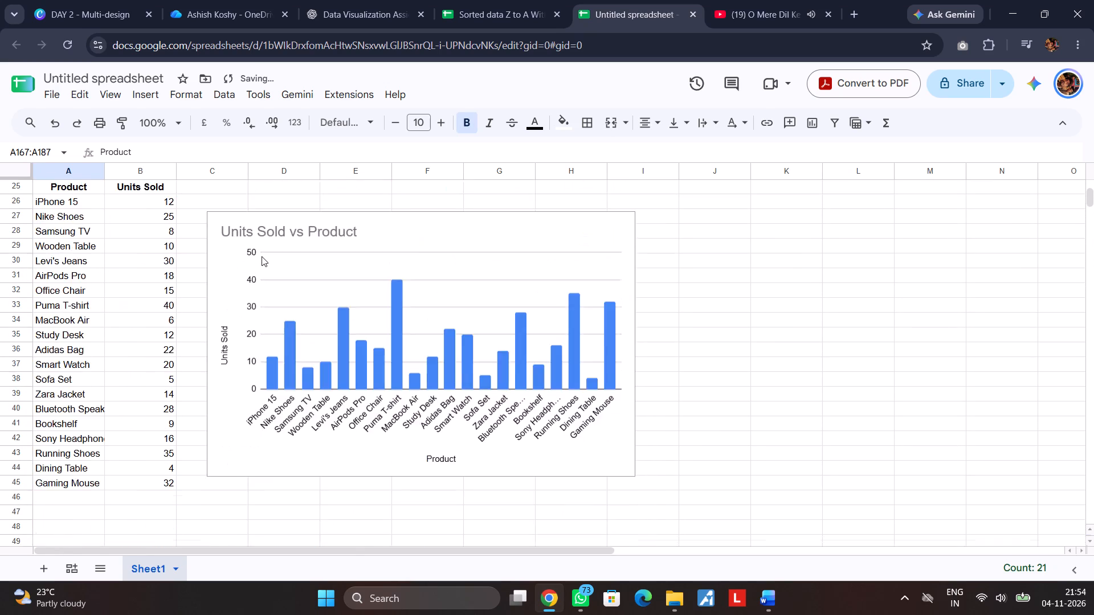
pyautogui.scroll(13, 262, 256)
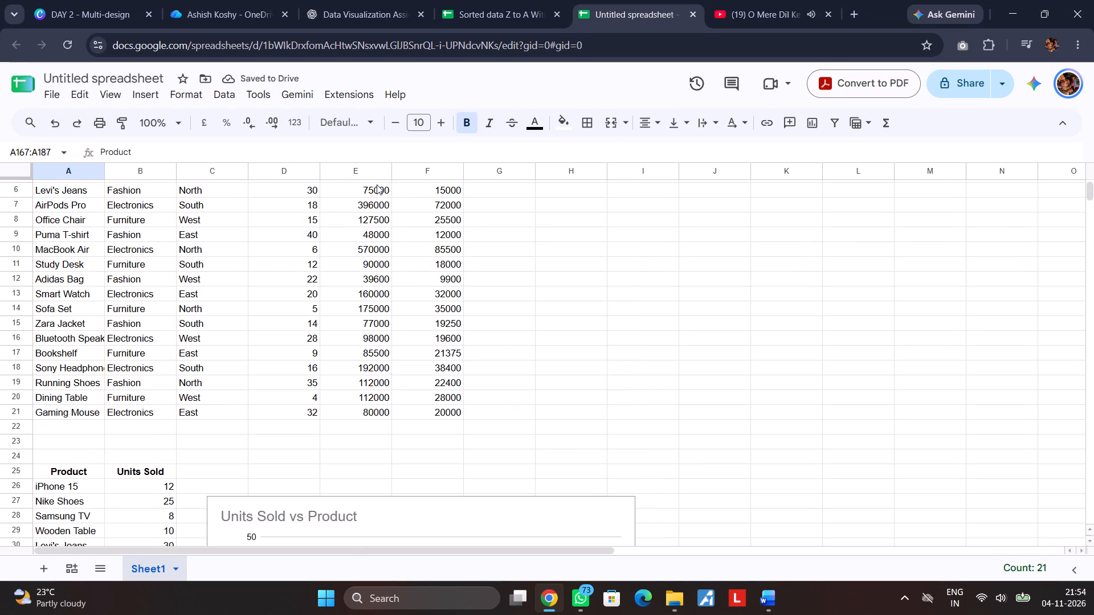
pyautogui.moveTo(423, 182); pyautogui.dragTo(428, 485)
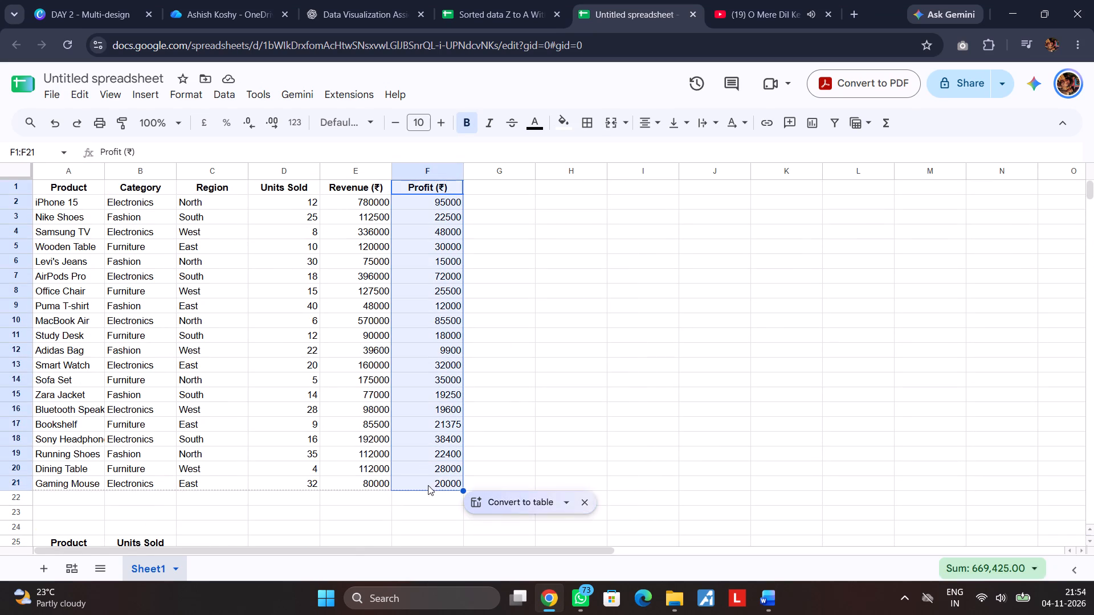
pyautogui.hotkey('ctrl', 'c')
pyautogui.scroll(-5, 255, 294)
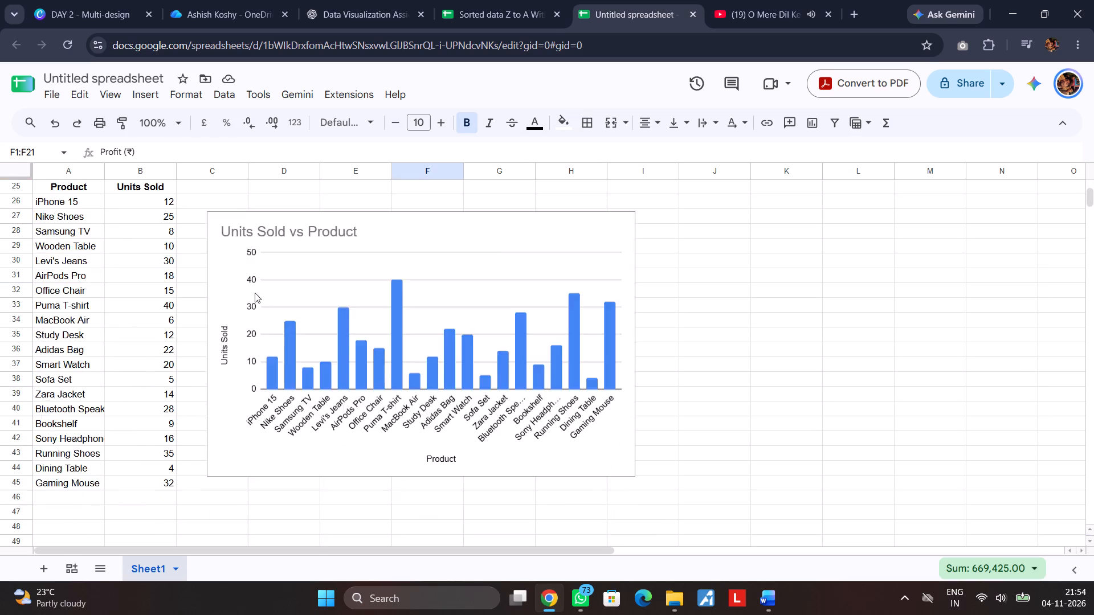
pyautogui.scroll(-20, 255, 293)
pyautogui.scroll(-8, 255, 293)
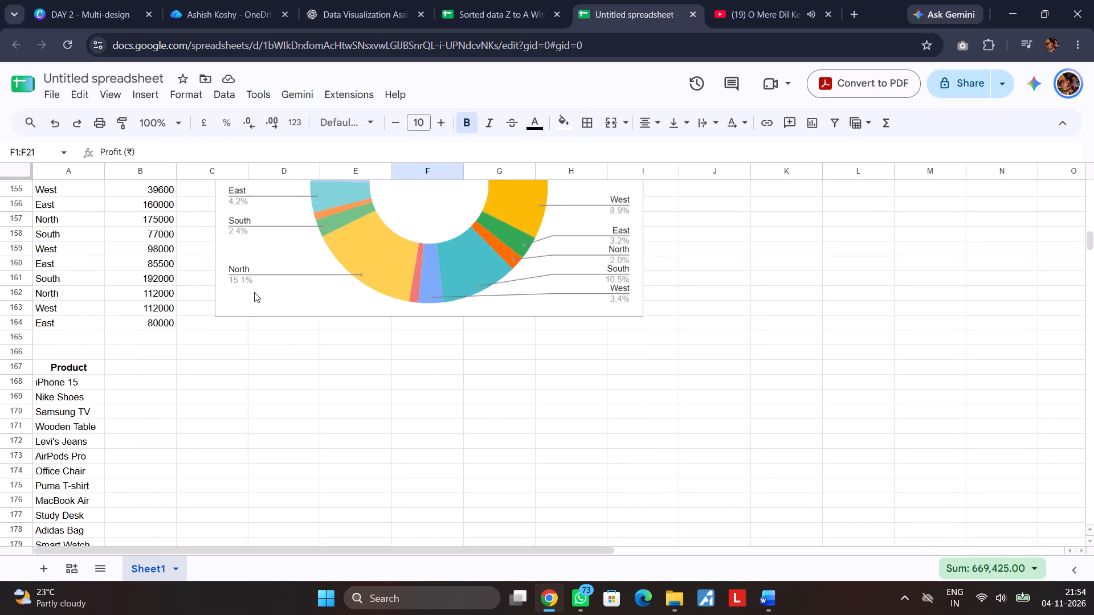
pyautogui.scroll(-2, 254, 292)
pyautogui.scroll(2, 146, 198)
pyautogui.click(136, 300)
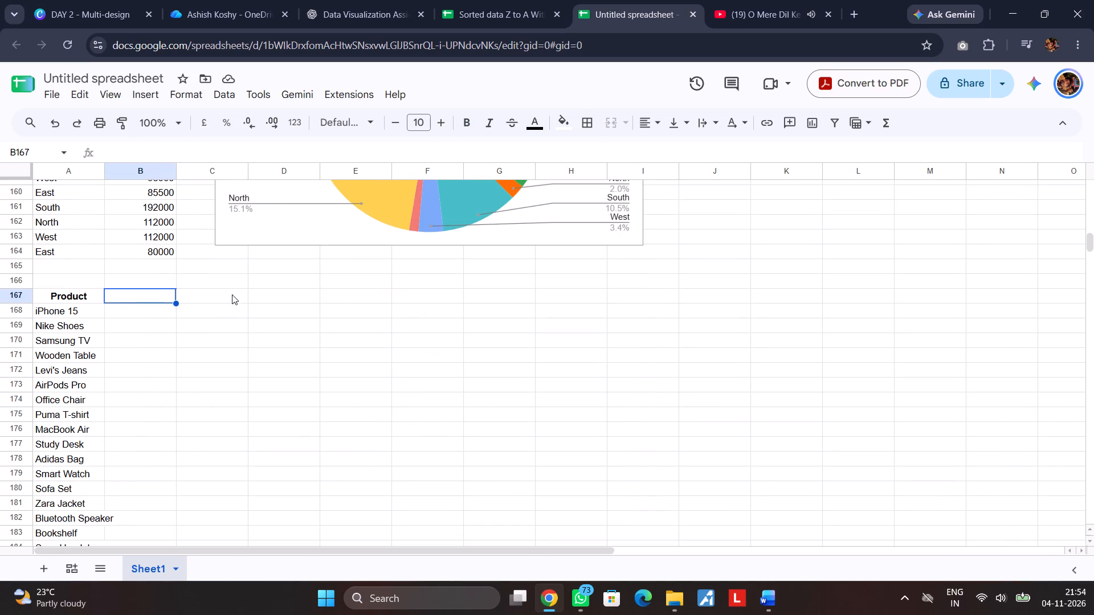
pyautogui.hotkey('ctrl', 'v')
pyautogui.click(306, 294)
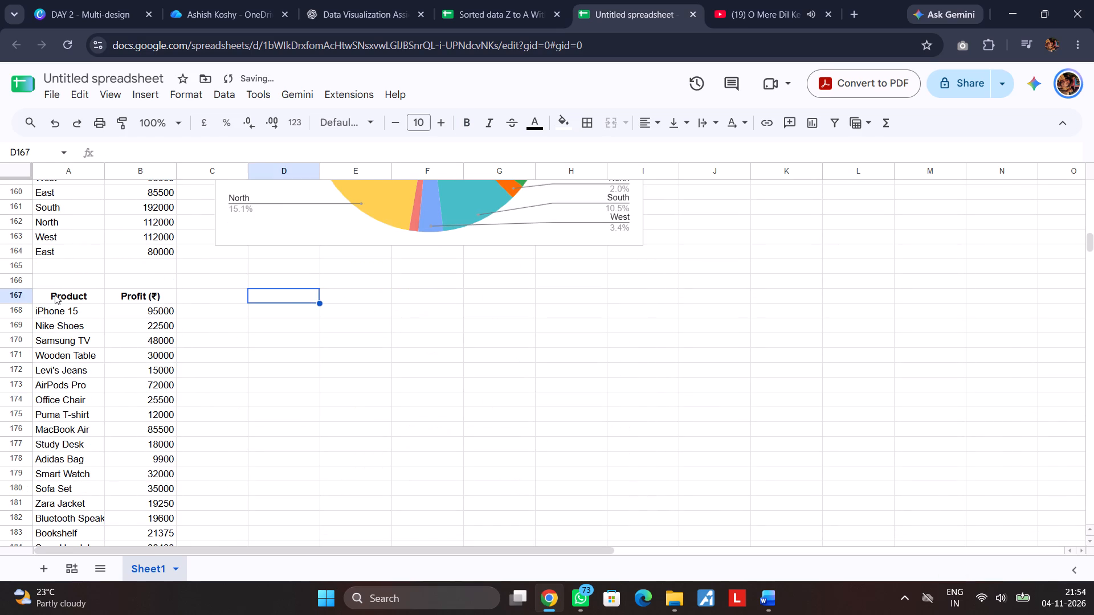
# Insert a chart from the Product and Profit (₹) table, A167:B187, and make it a 3D pie chart.
pyautogui.moveTo(55, 294); pyautogui.dragTo(162, 502)
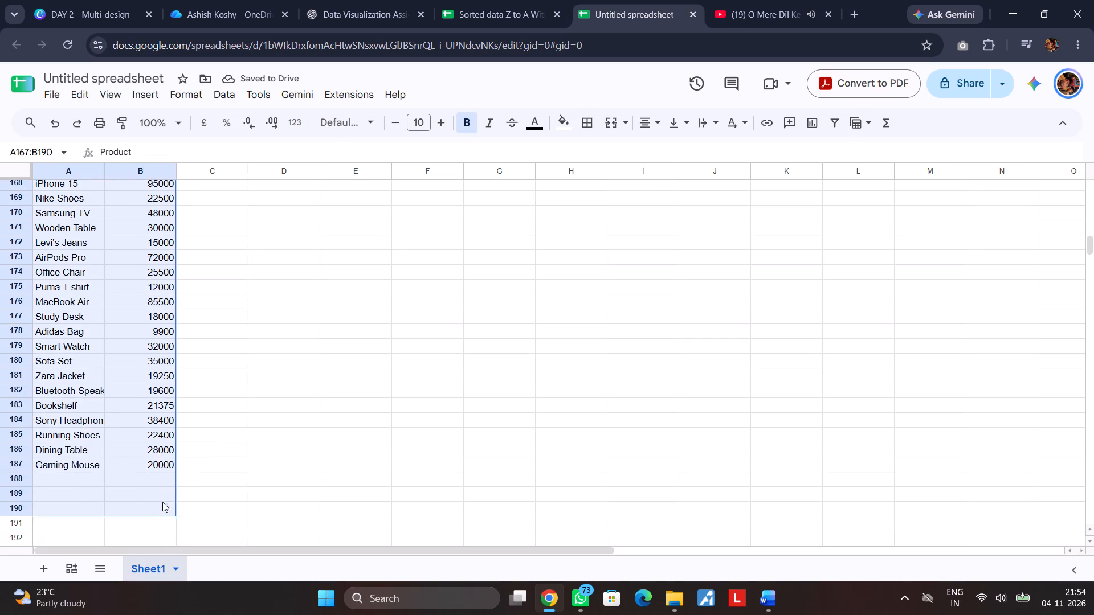
pyautogui.moveTo(162, 502); pyautogui.dragTo(161, 470)
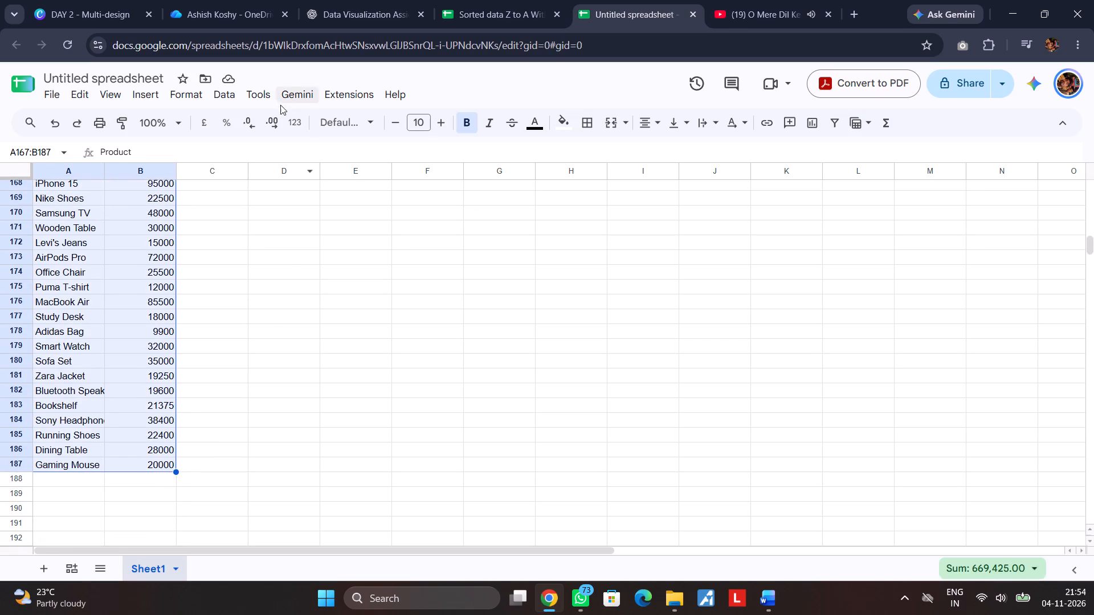
pyautogui.click(142, 94)
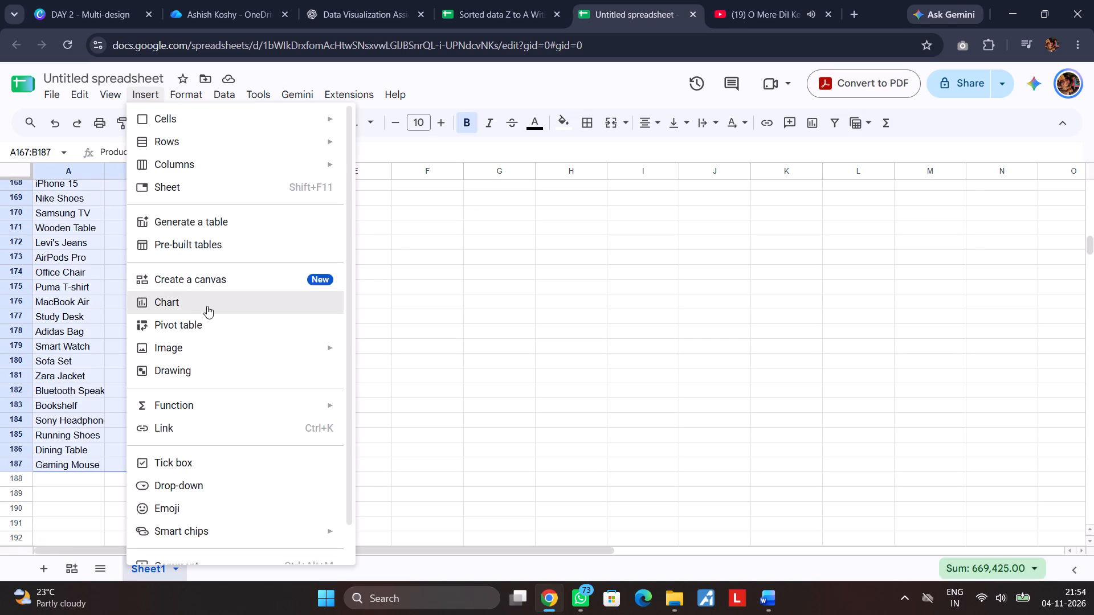
pyautogui.click(207, 302)
pyautogui.click(976, 229)
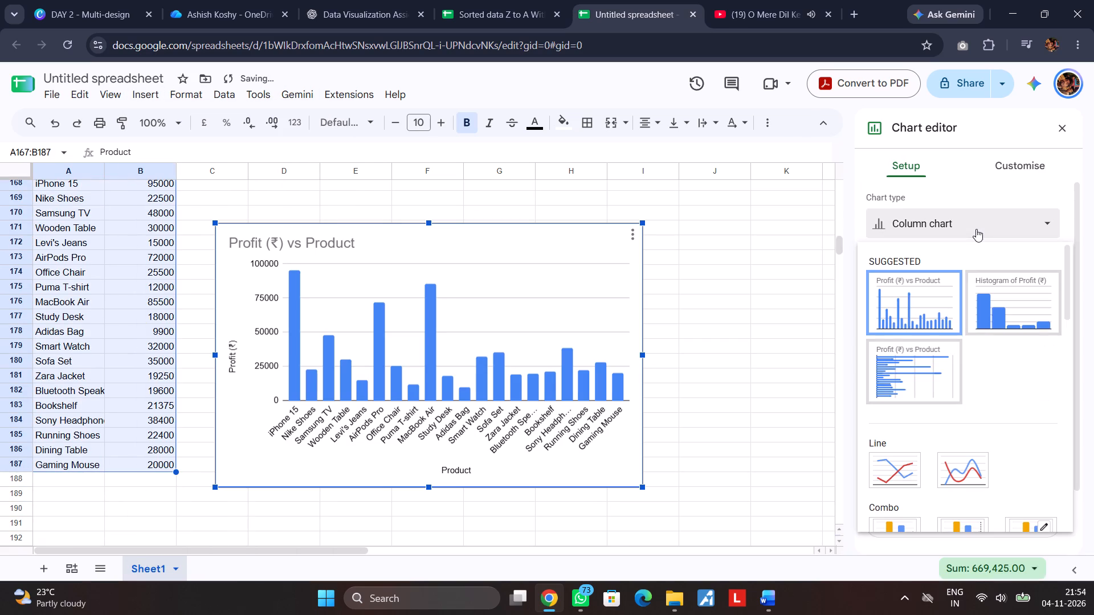
pyautogui.scroll(-5, 949, 415)
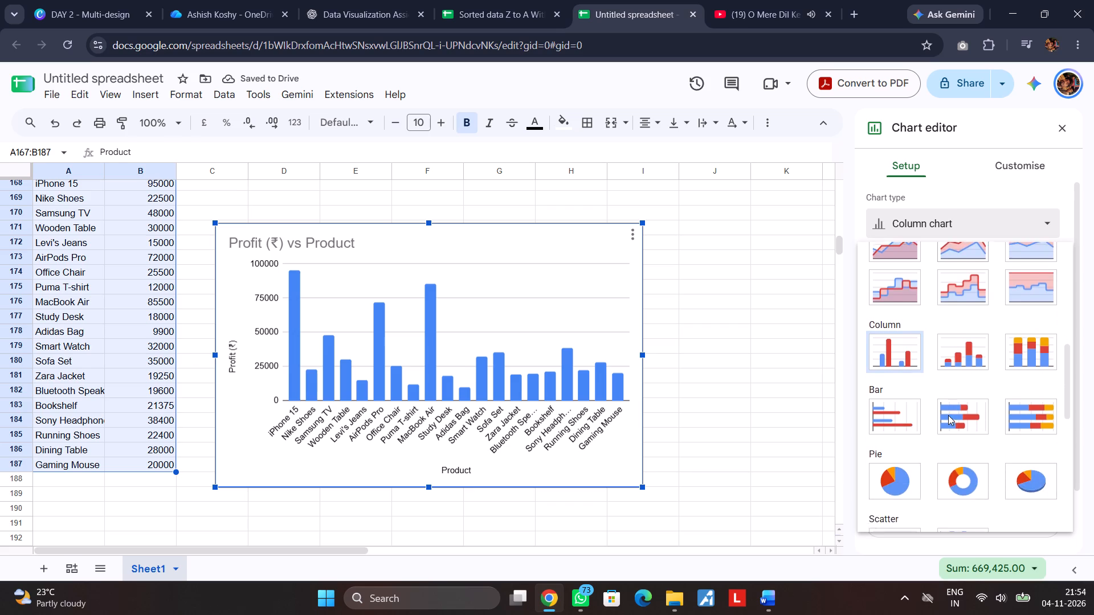
pyautogui.scroll(-1, 948, 415)
pyautogui.click(1026, 405)
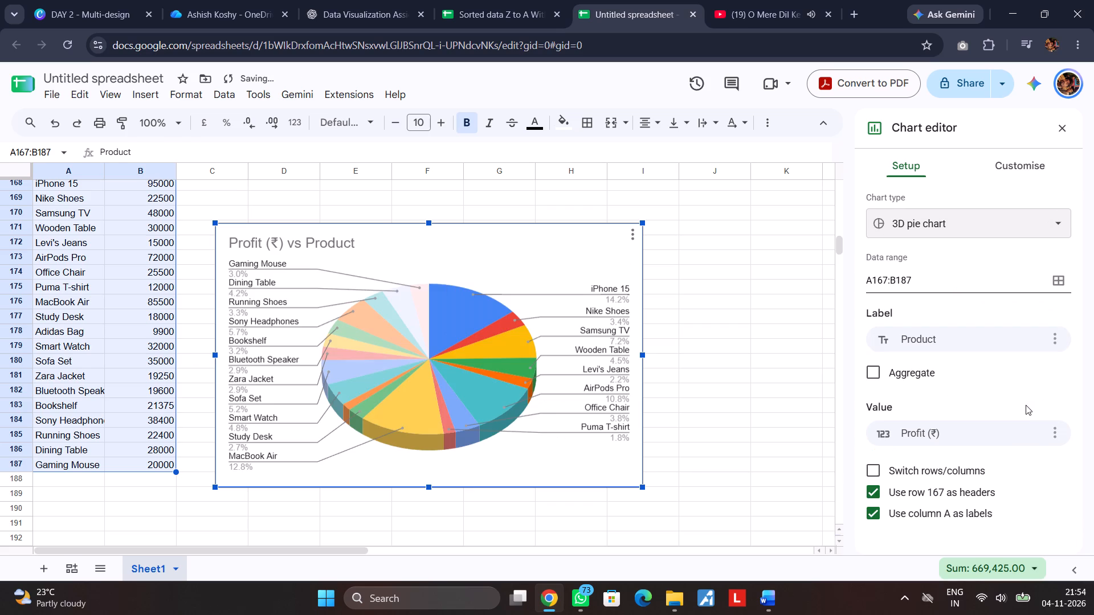
# Move the Profit (₹) vs Product 3D pie chart slightly up, with its top-left corner at about cell C169.
pyautogui.moveTo(487, 231); pyautogui.dragTo(501, 199)
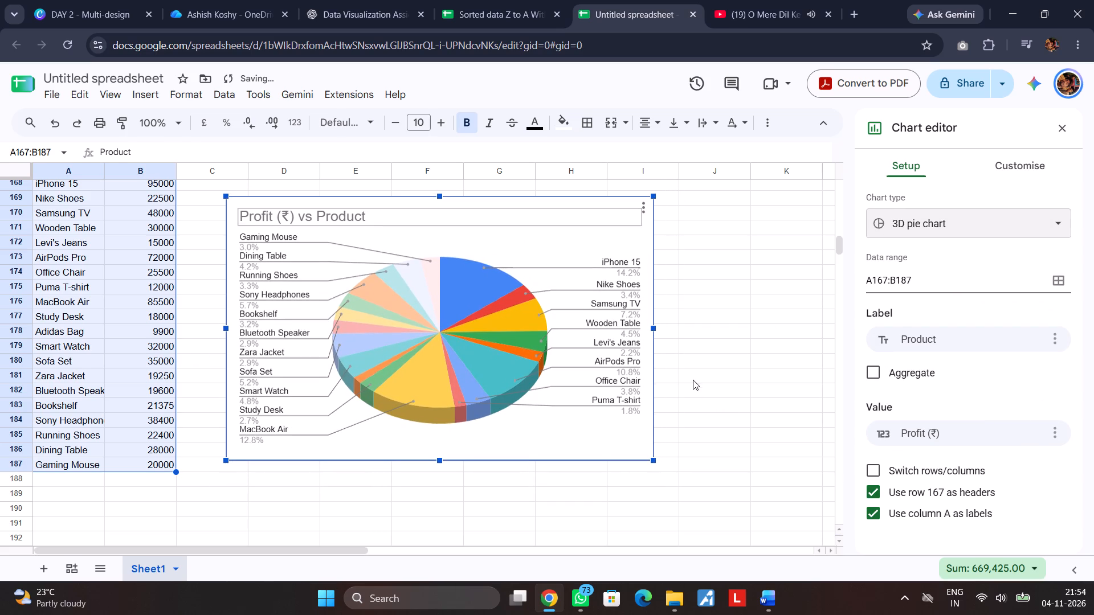
# Search Google in a new browser tab for "permutation and combination with 3x3".
pyautogui.scroll(3, 693, 370)
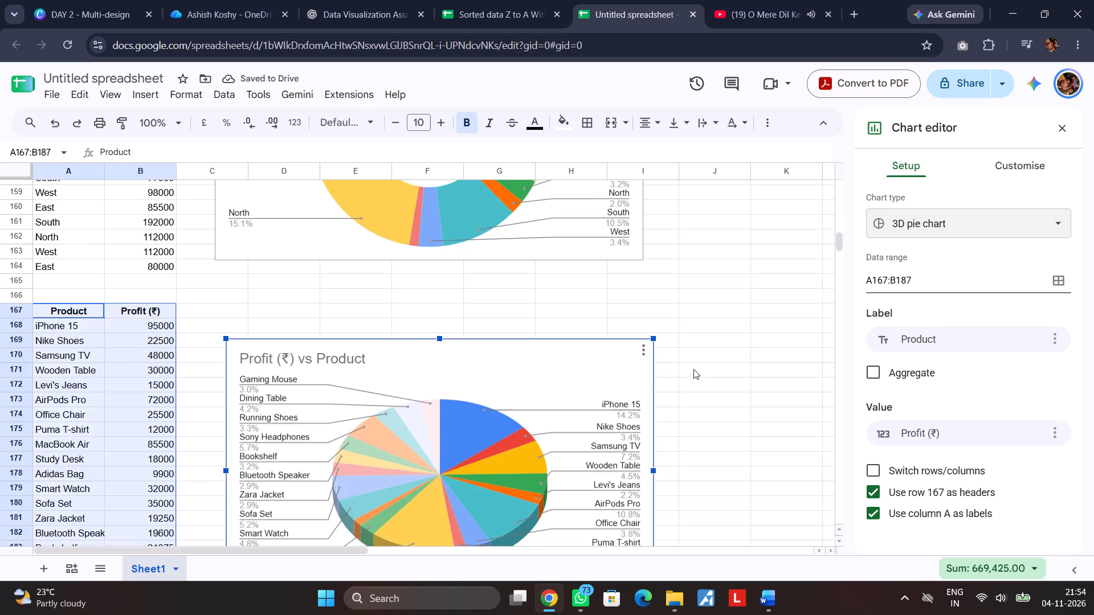
pyautogui.scroll(2, 693, 369)
pyautogui.scroll(20, 695, 367)
pyautogui.scroll(3, 695, 367)
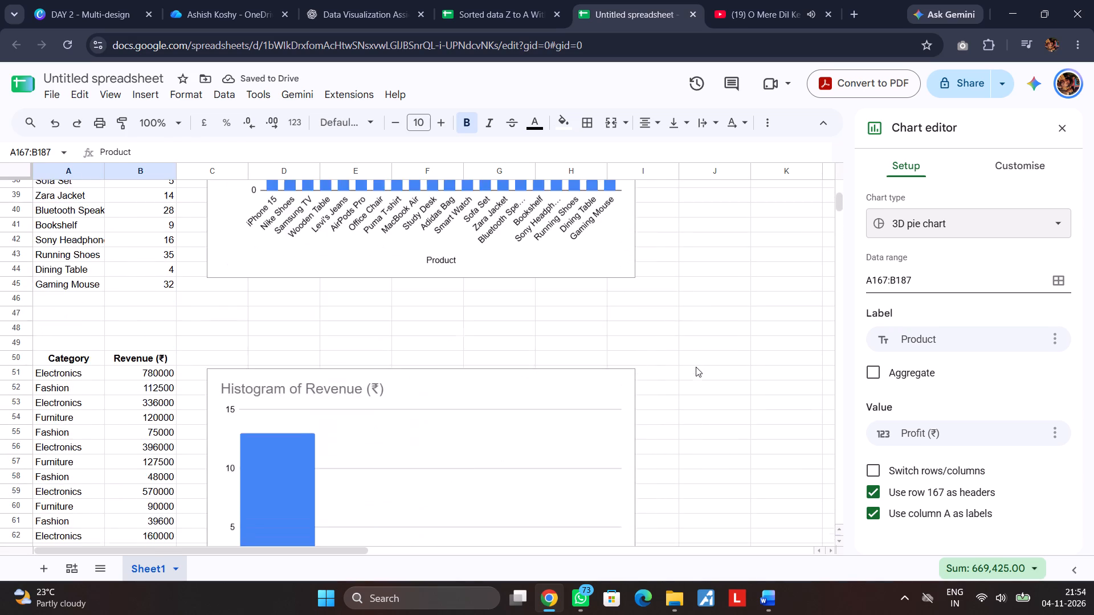
pyautogui.scroll(12, 696, 366)
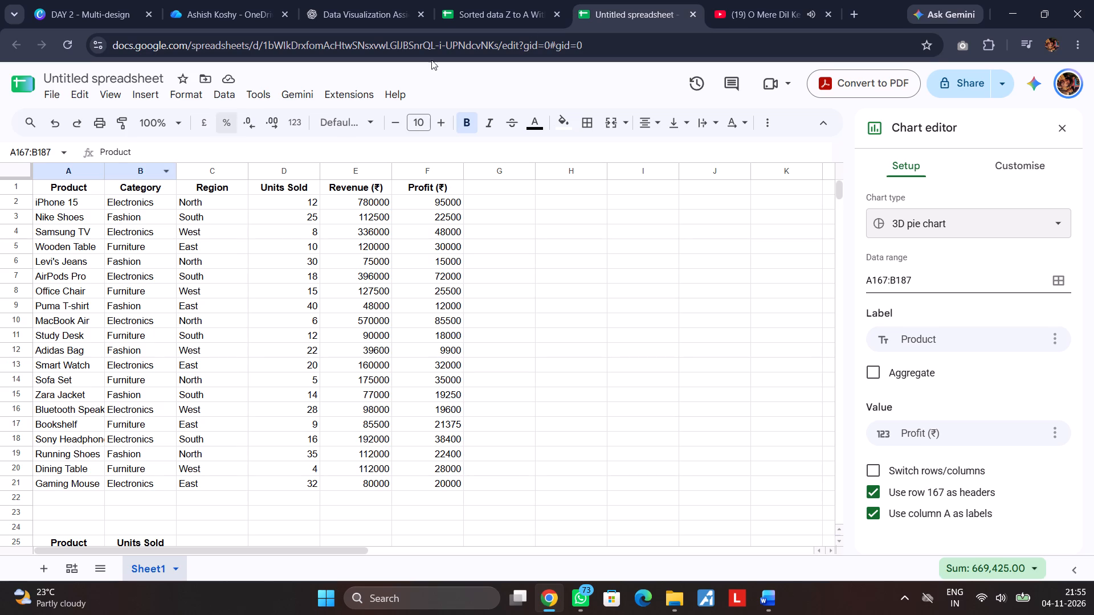
pyautogui.click(861, 17)
pyautogui.click(716, 48)
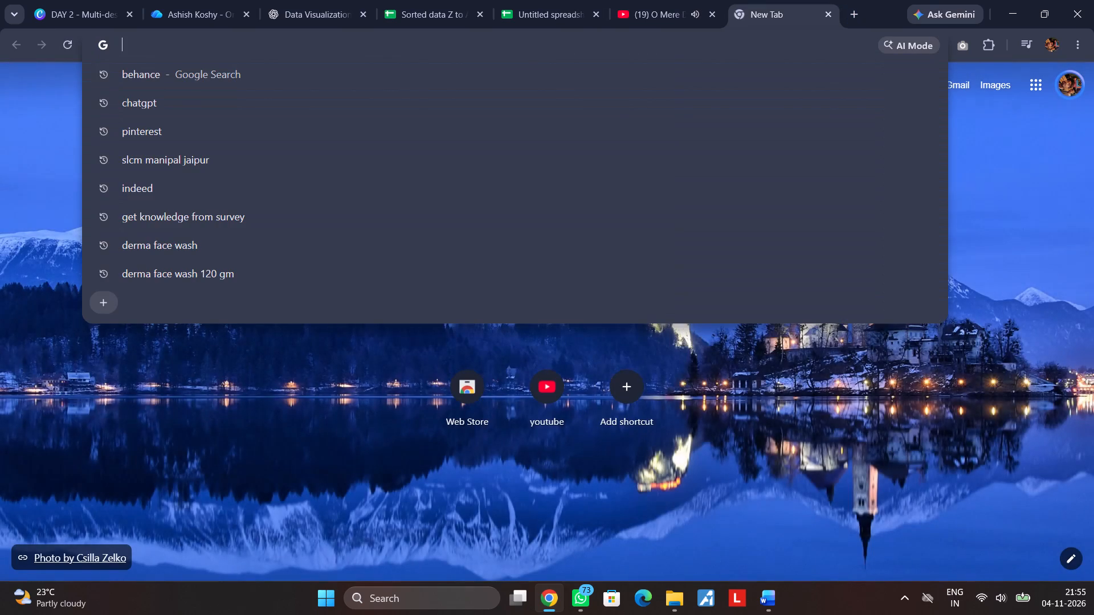
pyautogui.write('permutation and comn')
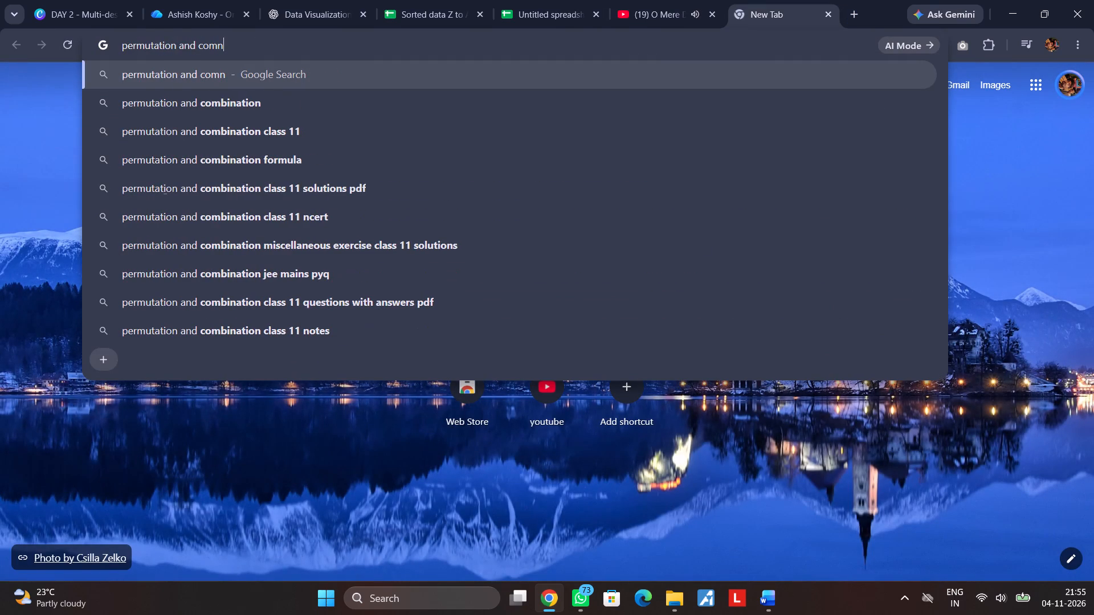
pyautogui.press('BackSpace')
pyautogui.write('bination with 3')
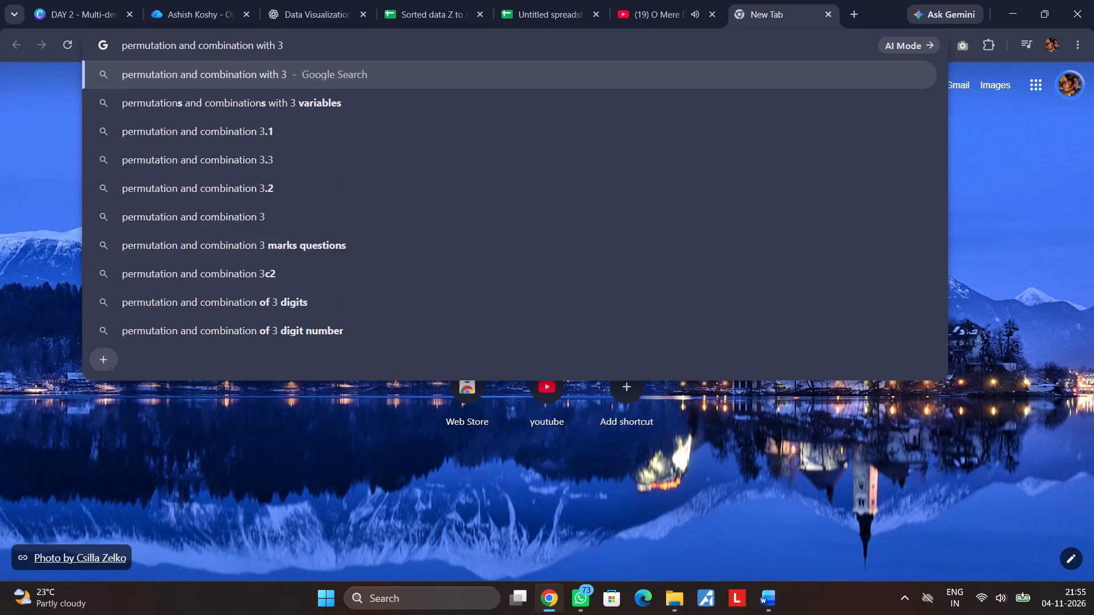
pyautogui.press('x')
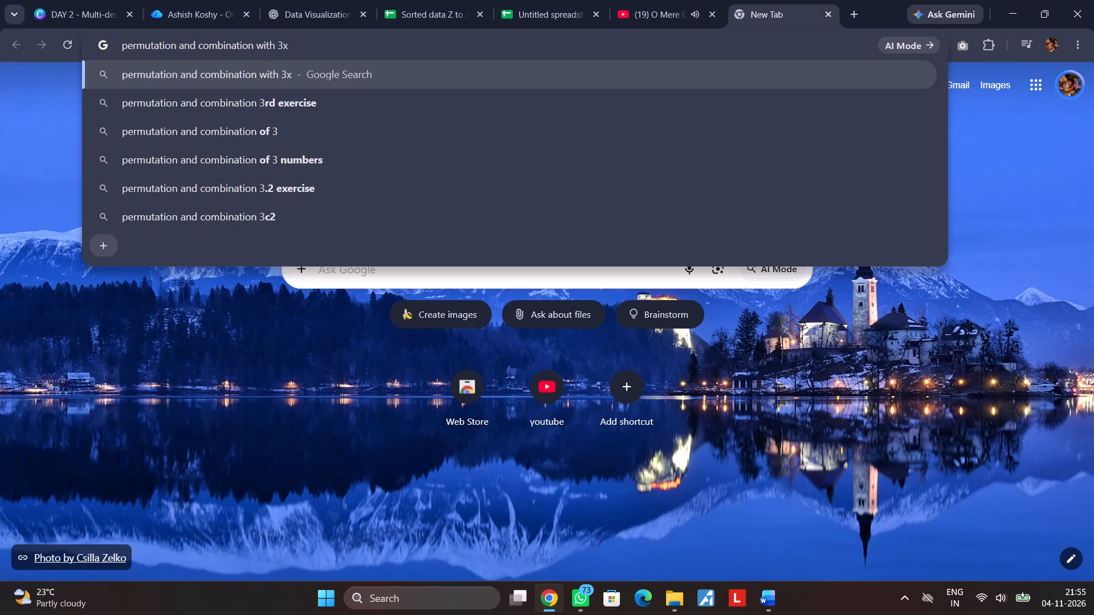
pyautogui.press('3')
pyautogui.press('Return')
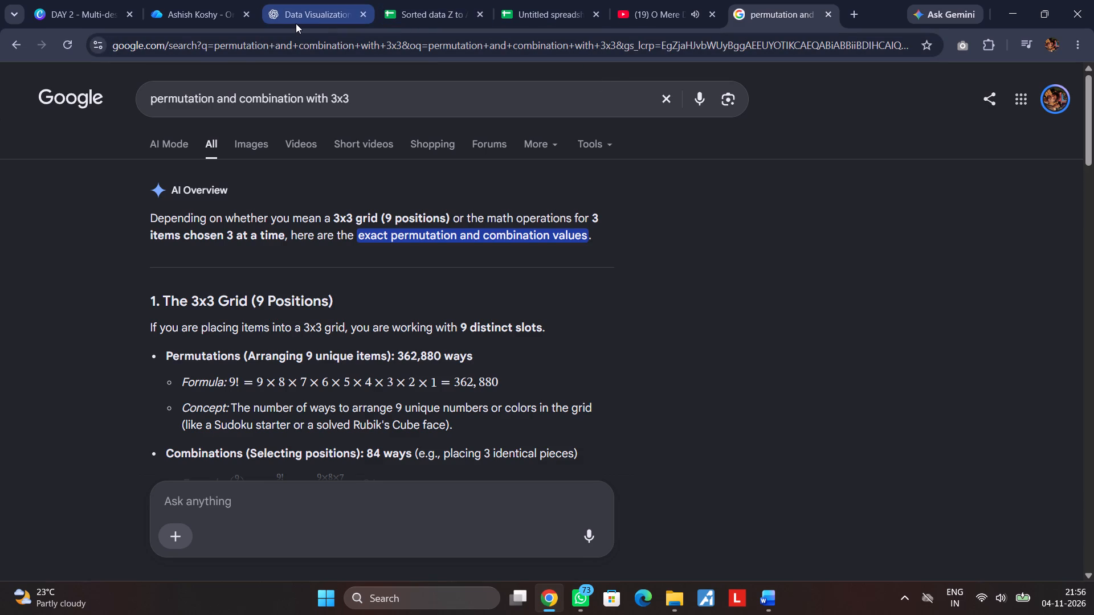
# Switch back to the untitled spreadsheet and copy the Category column B1:B21 from the main data table to A191.
pyautogui.click(554, 0)
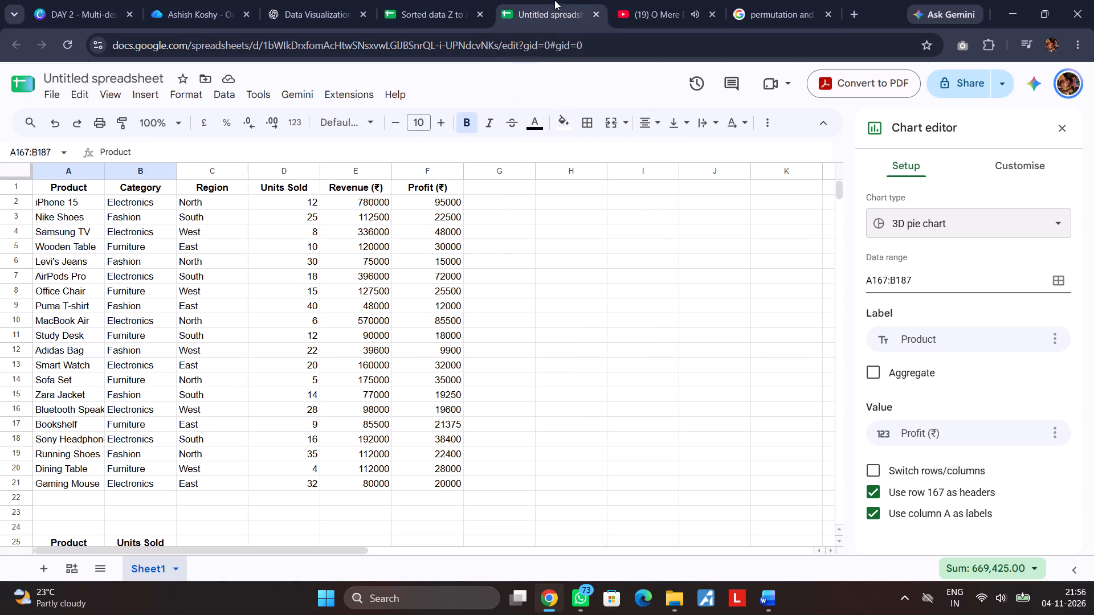
pyautogui.scroll(-2, 456, 384)
pyautogui.scroll(-1, 334, 378)
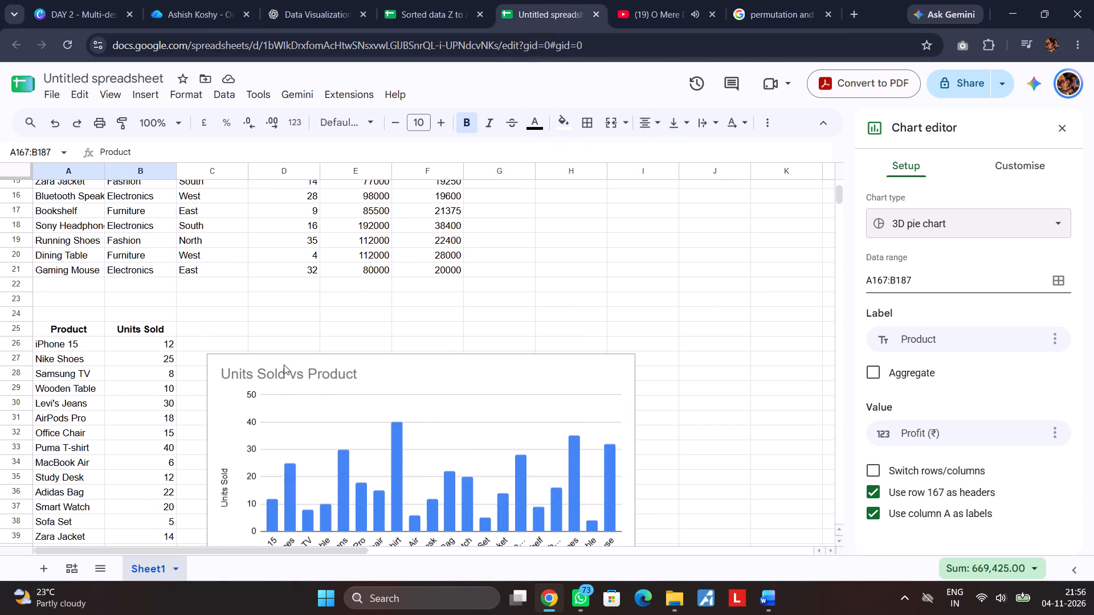
pyautogui.scroll(5, 270, 345)
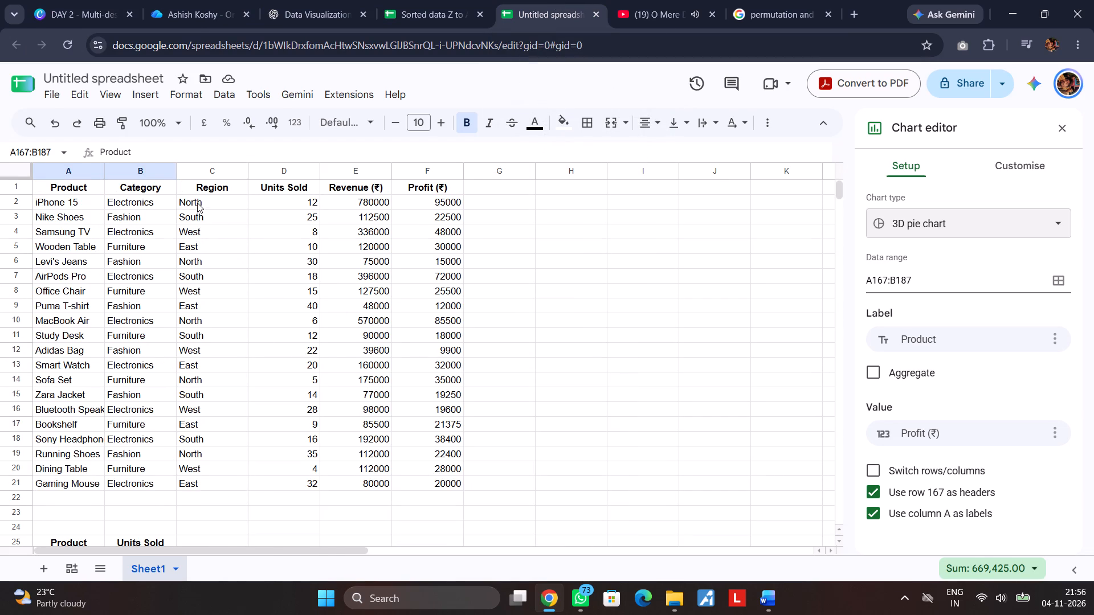
pyautogui.moveTo(146, 190); pyautogui.dragTo(180, 454)
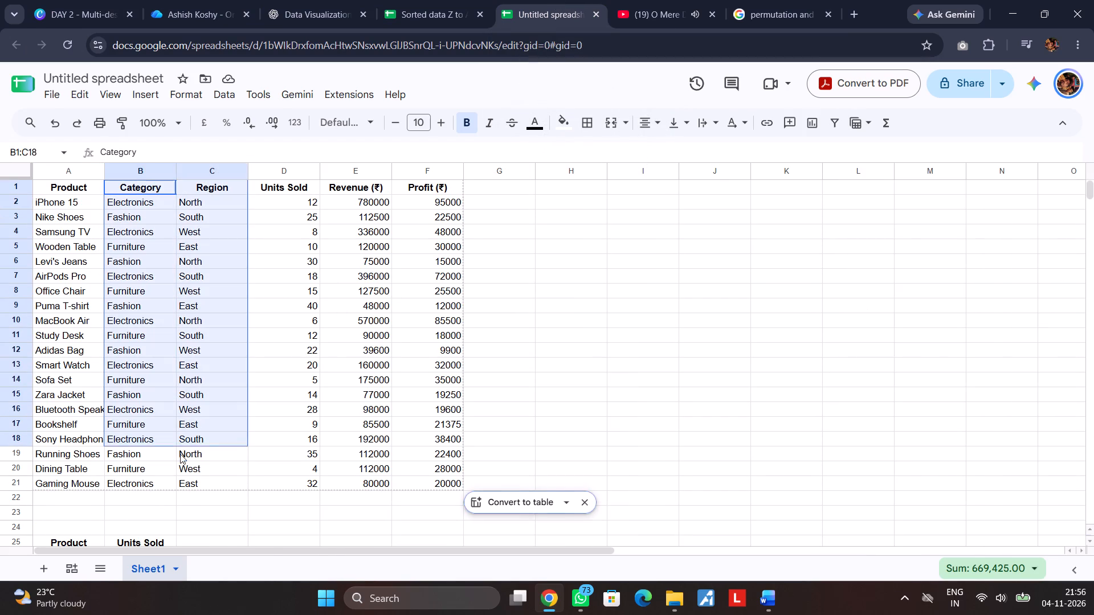
pyautogui.moveTo(180, 454); pyautogui.dragTo(174, 489)
pyautogui.hotkey('ctrl', 'c')
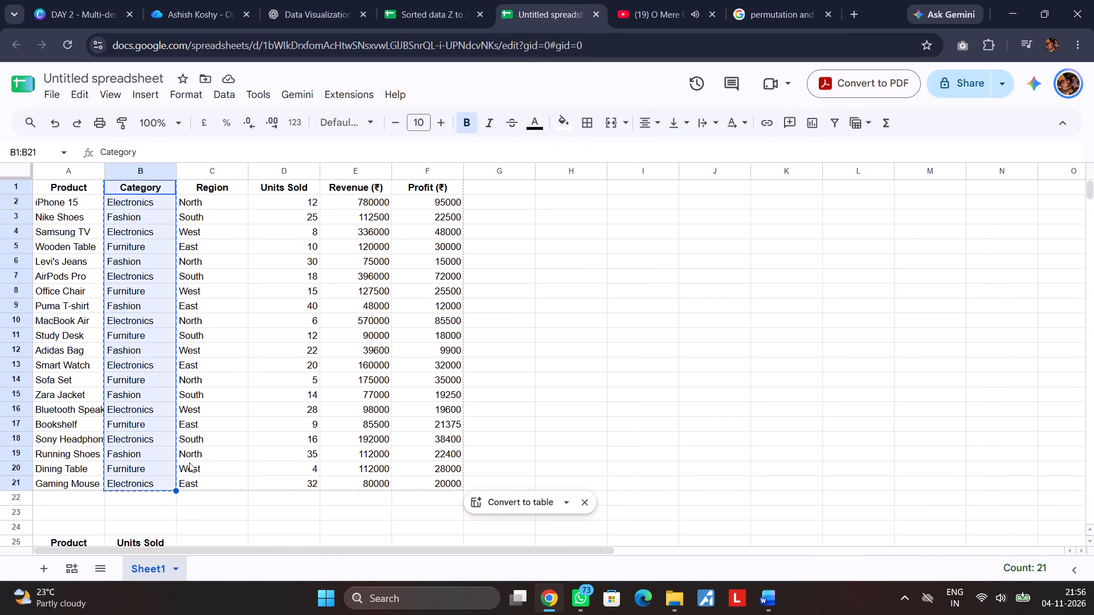
pyautogui.scroll(-20, 189, 454)
pyautogui.scroll(-1, 189, 454)
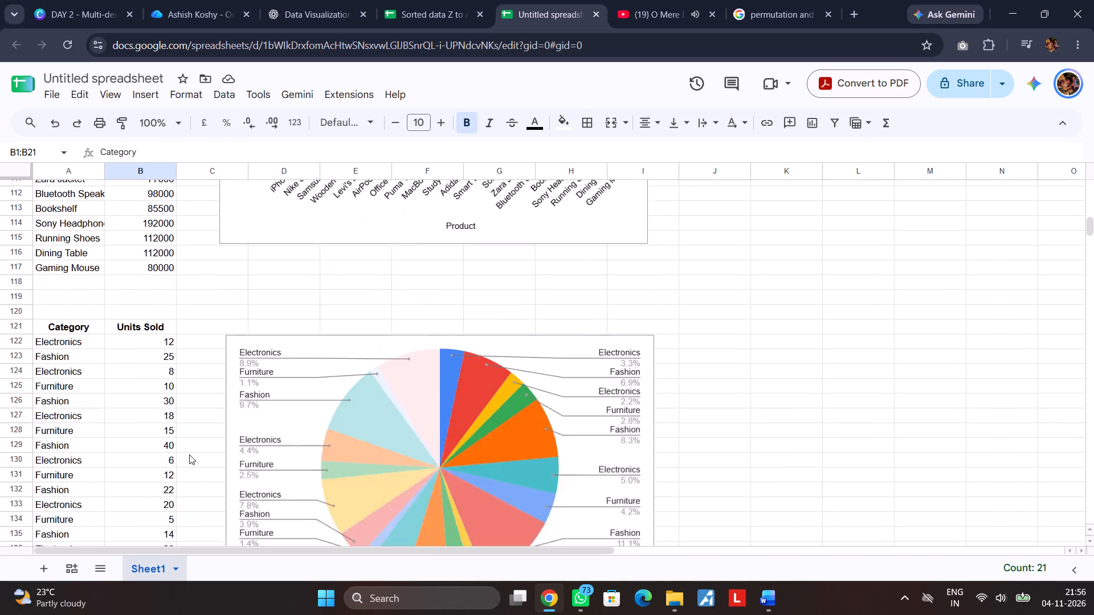
pyautogui.scroll(-17, 189, 454)
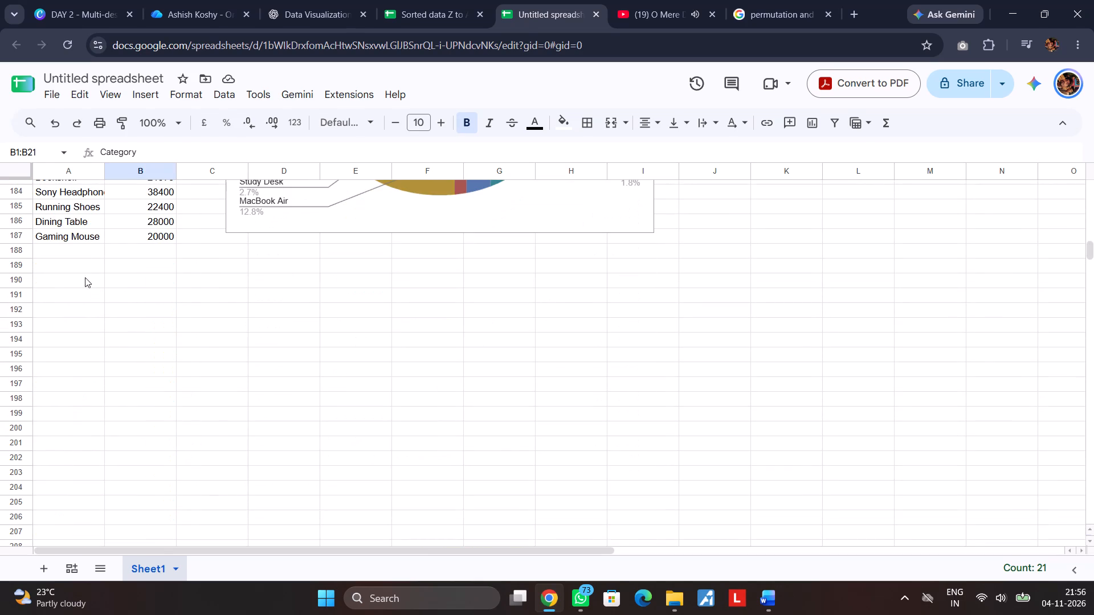
pyautogui.click(68, 300)
pyautogui.hotkey('ctrl', 'v')
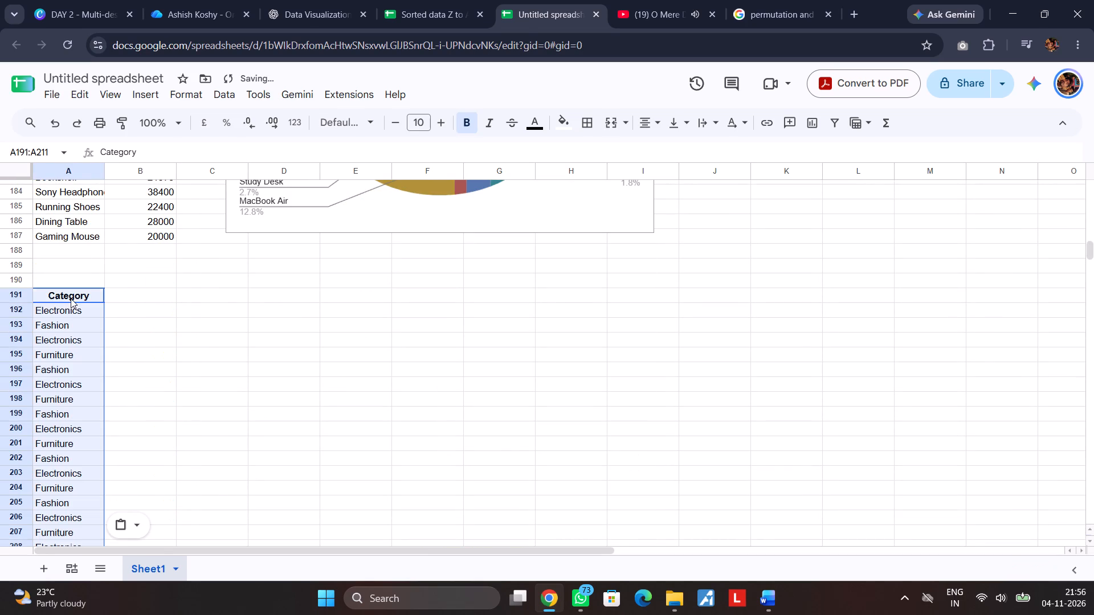
# Copy the Profit (₹) column F1:F21 from the main data table to B191, beside the new Category column.
pyautogui.scroll(8, 201, 327)
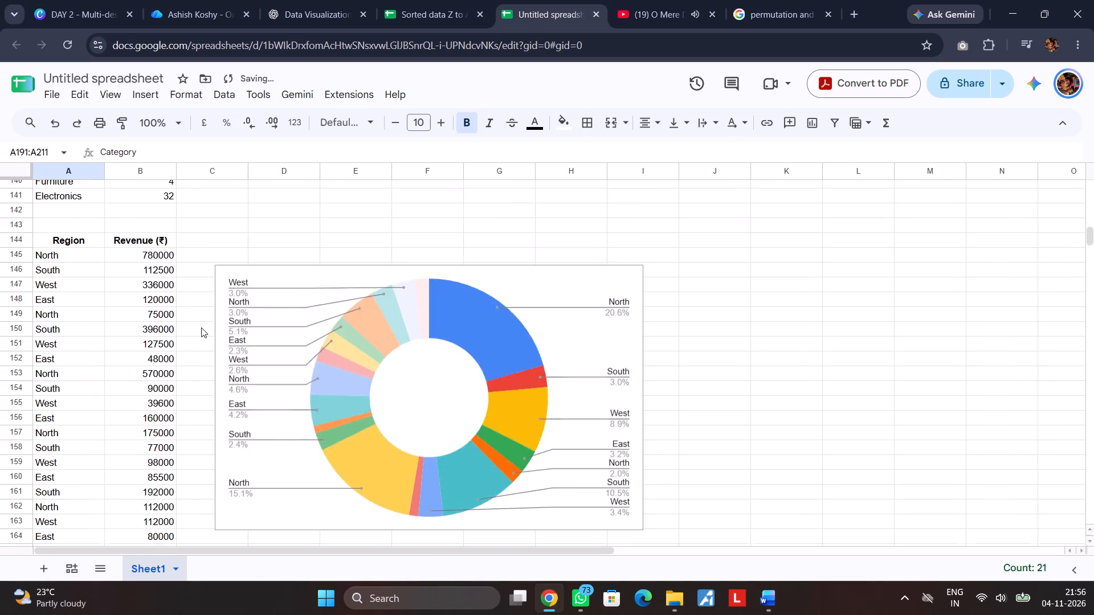
pyautogui.scroll(6, 201, 327)
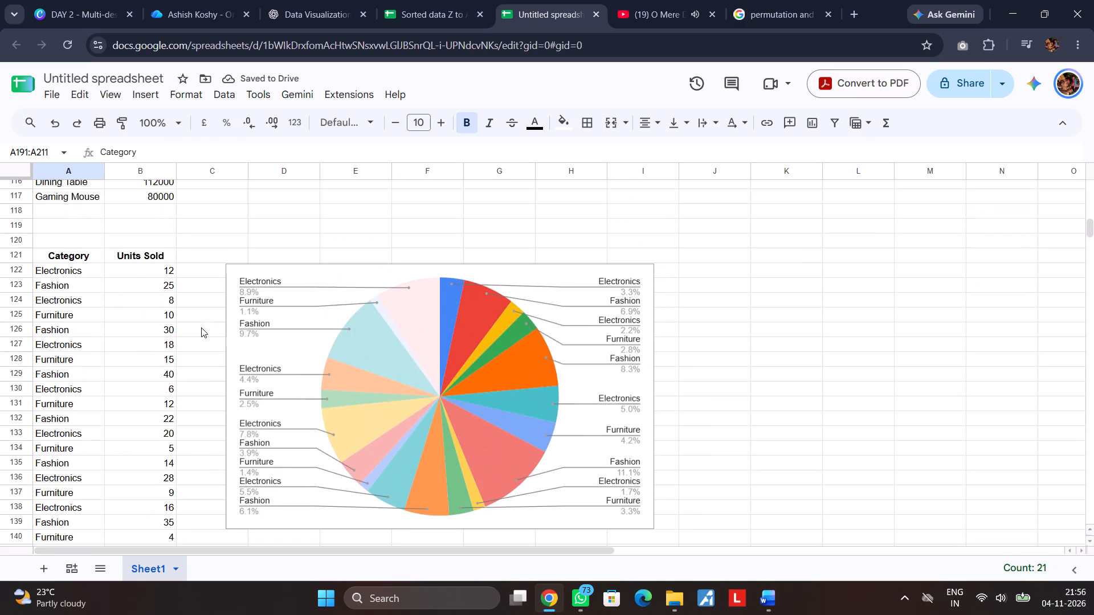
pyautogui.scroll(10, 201, 327)
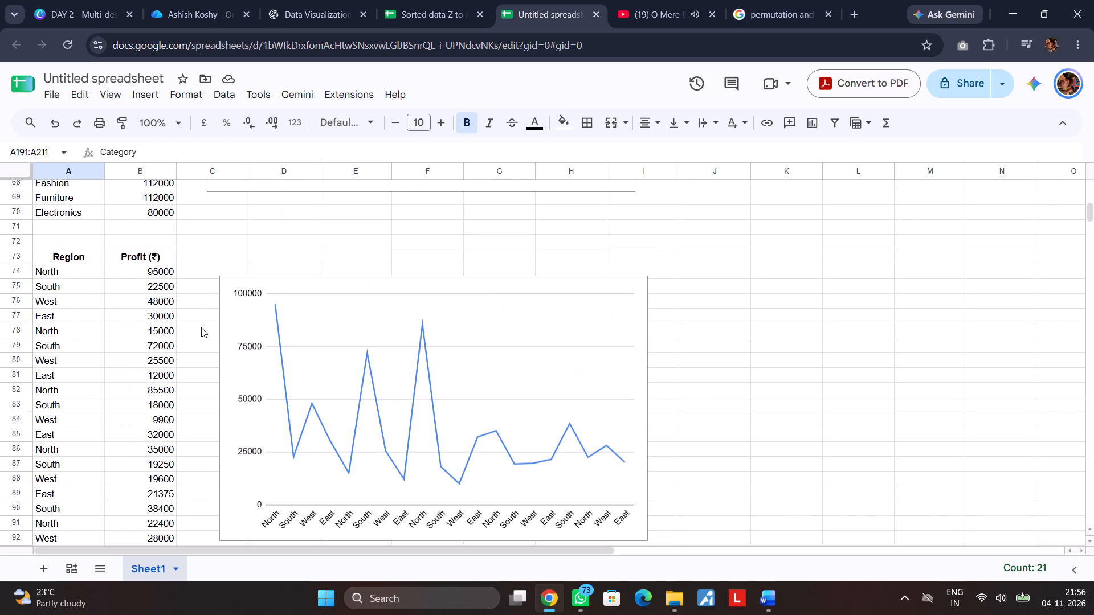
pyautogui.scroll(8, 201, 327)
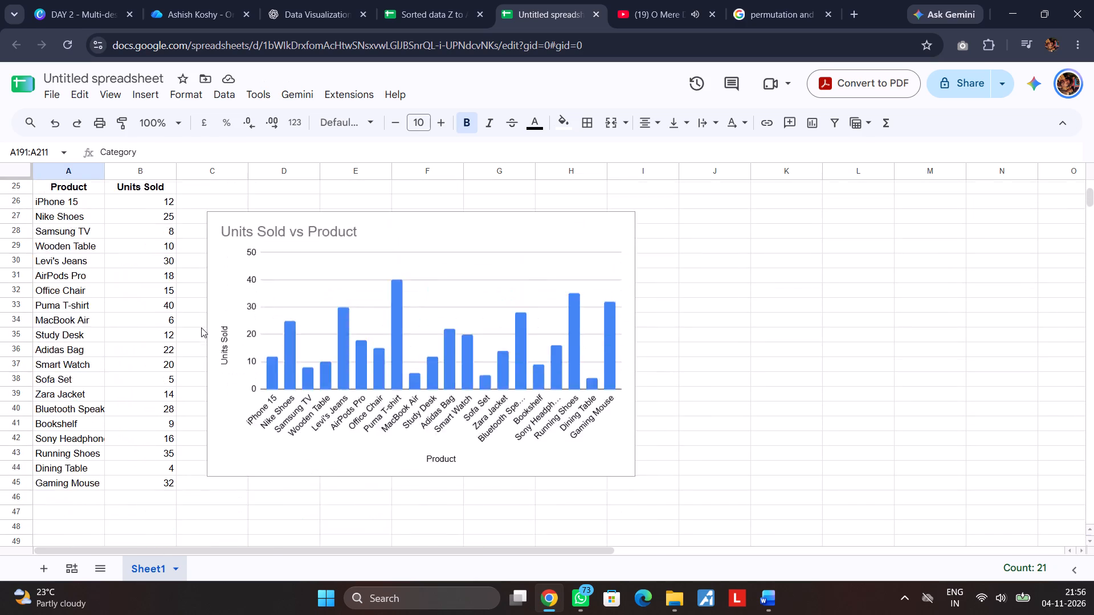
pyautogui.scroll(10, 201, 327)
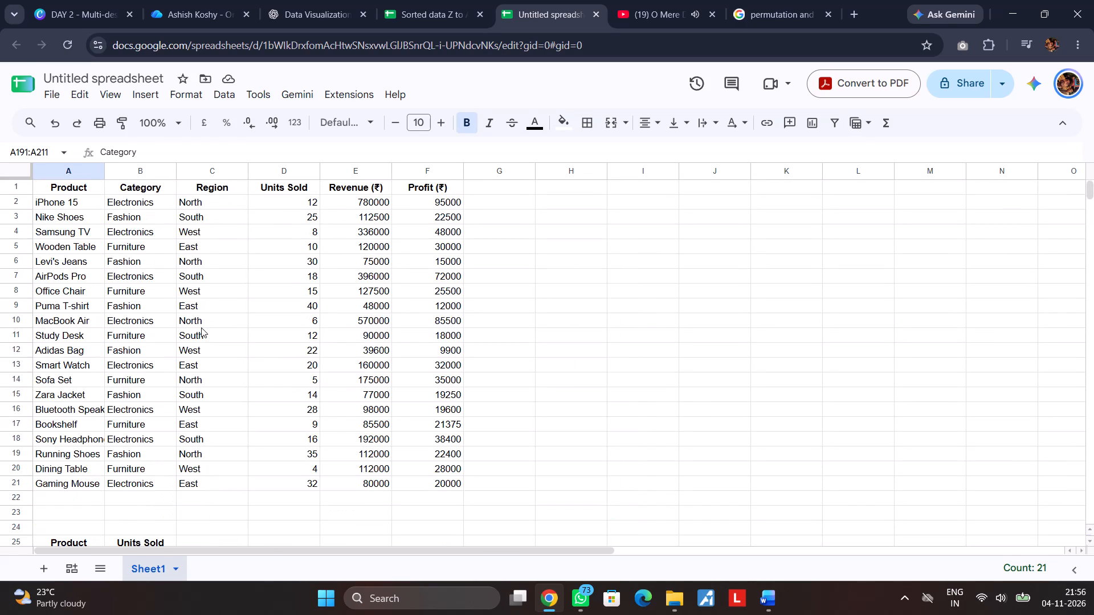
pyautogui.scroll(1, 201, 327)
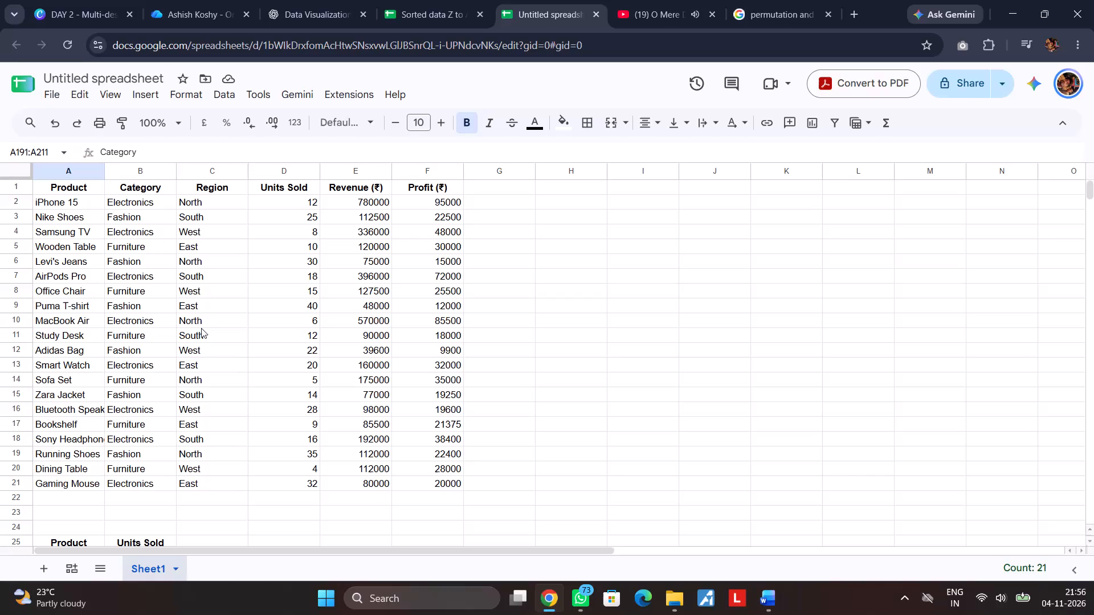
pyautogui.moveTo(446, 186); pyautogui.dragTo(459, 480)
pyautogui.hotkey('ctrl', 'c')
pyautogui.scroll(-5, 280, 438)
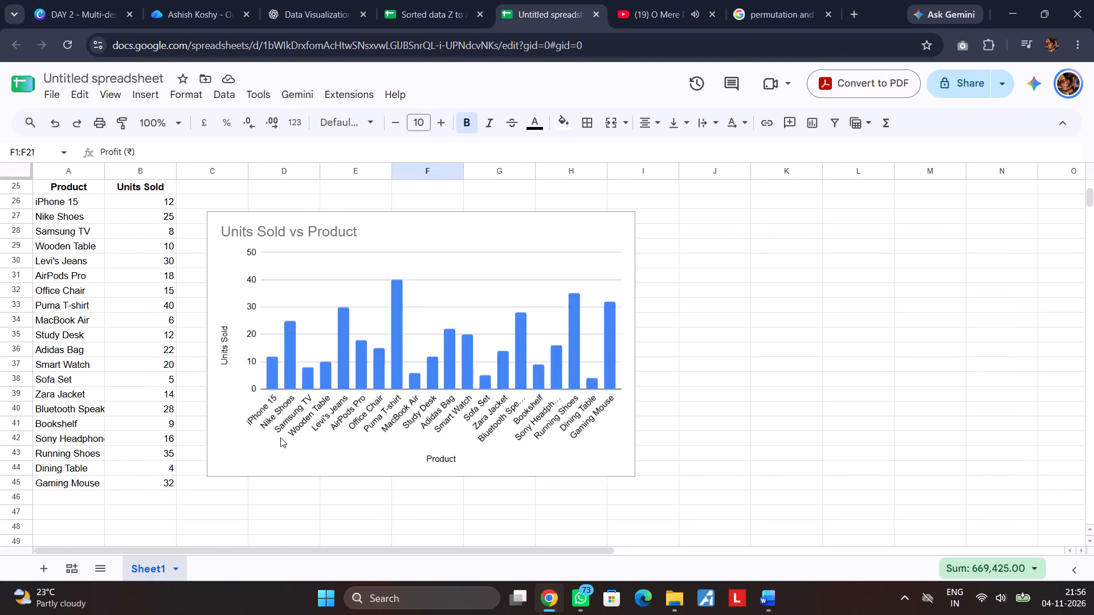
pyautogui.scroll(-20, 280, 437)
pyautogui.scroll(-13, 280, 437)
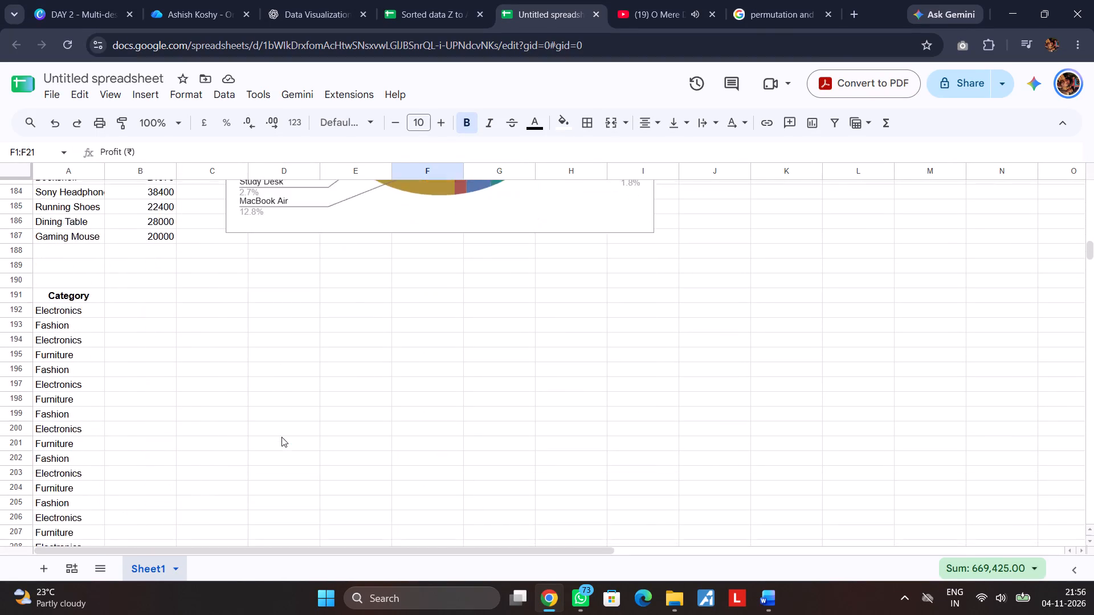
pyautogui.scroll(-2, 281, 437)
pyautogui.scroll(2, 243, 341)
pyautogui.click(142, 297)
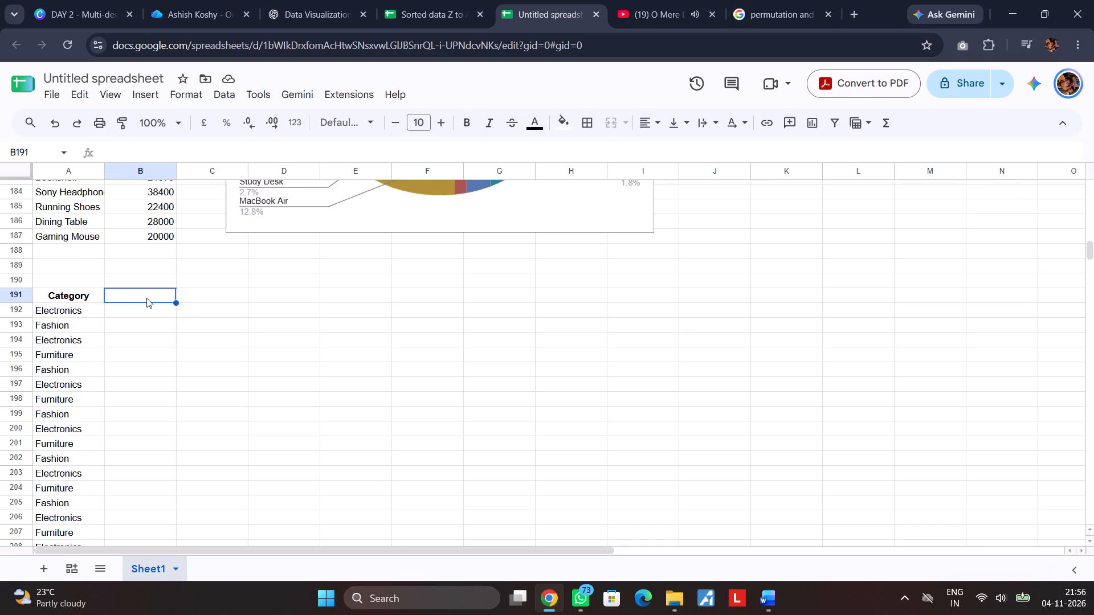
pyautogui.hotkey('ctrl', 'v')
pyautogui.click(254, 329)
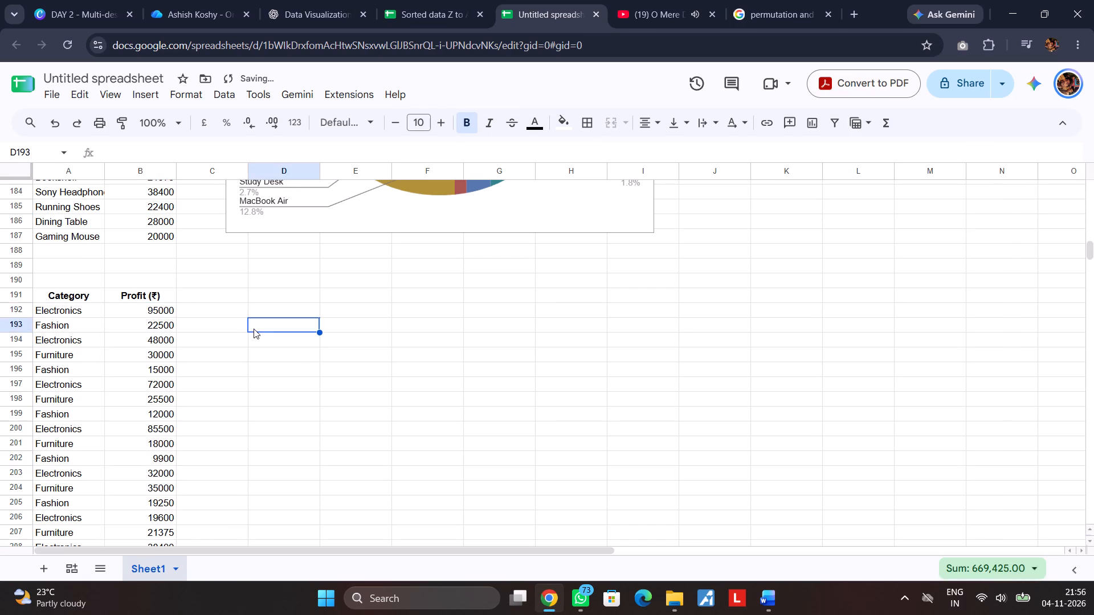
# Insert a chart from the Category and Profit (₹) table, A191:B211, and make it a stacked bar chart.
pyautogui.moveTo(46, 294); pyautogui.dragTo(154, 482)
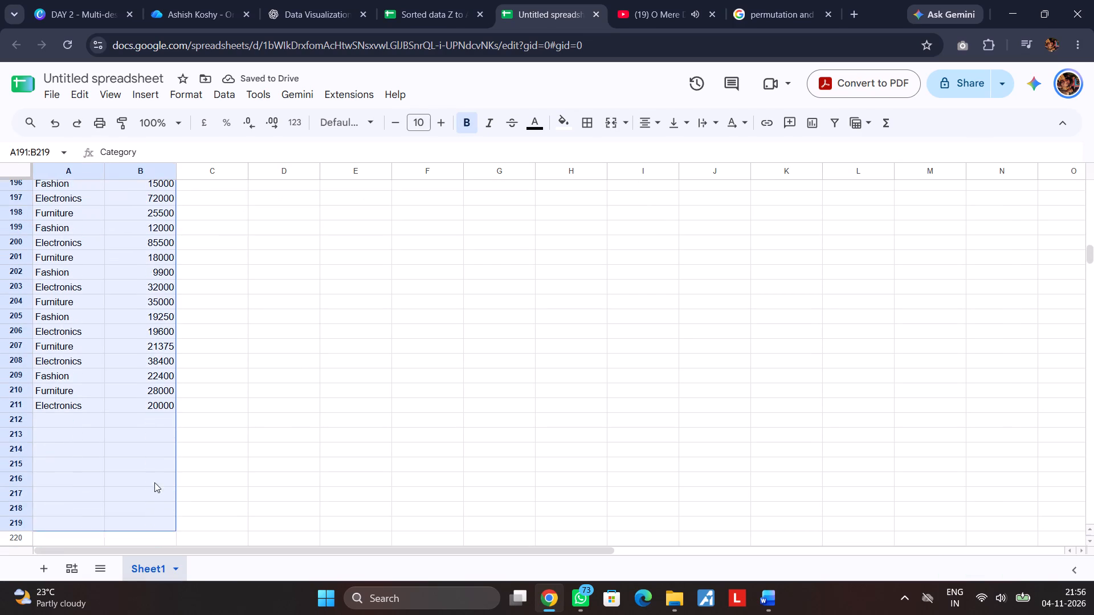
pyautogui.moveTo(154, 482); pyautogui.dragTo(151, 407)
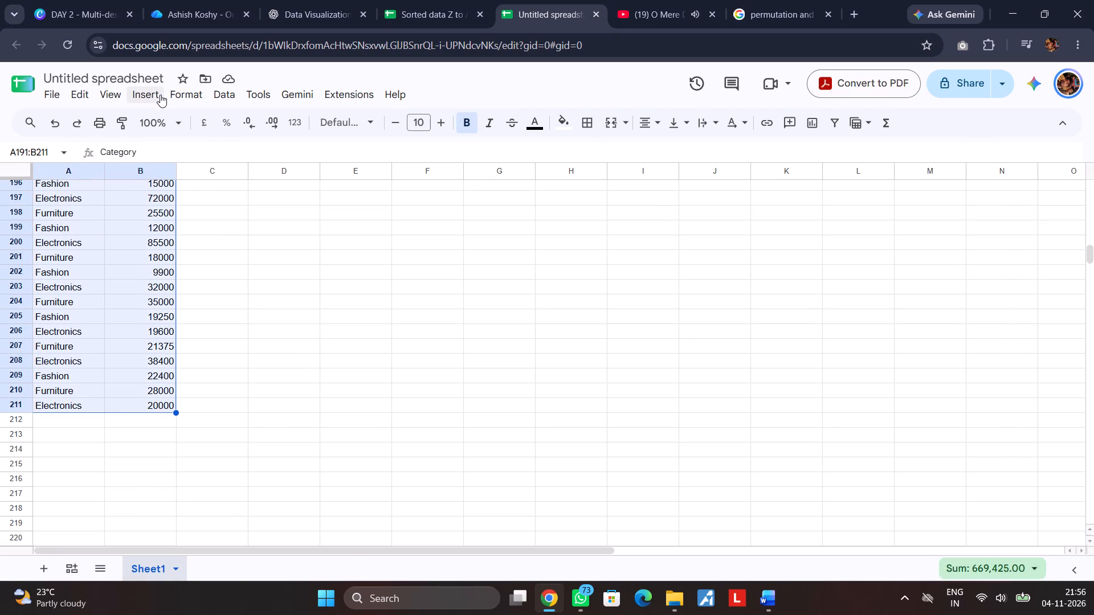
pyautogui.click(160, 95)
pyautogui.click(234, 309)
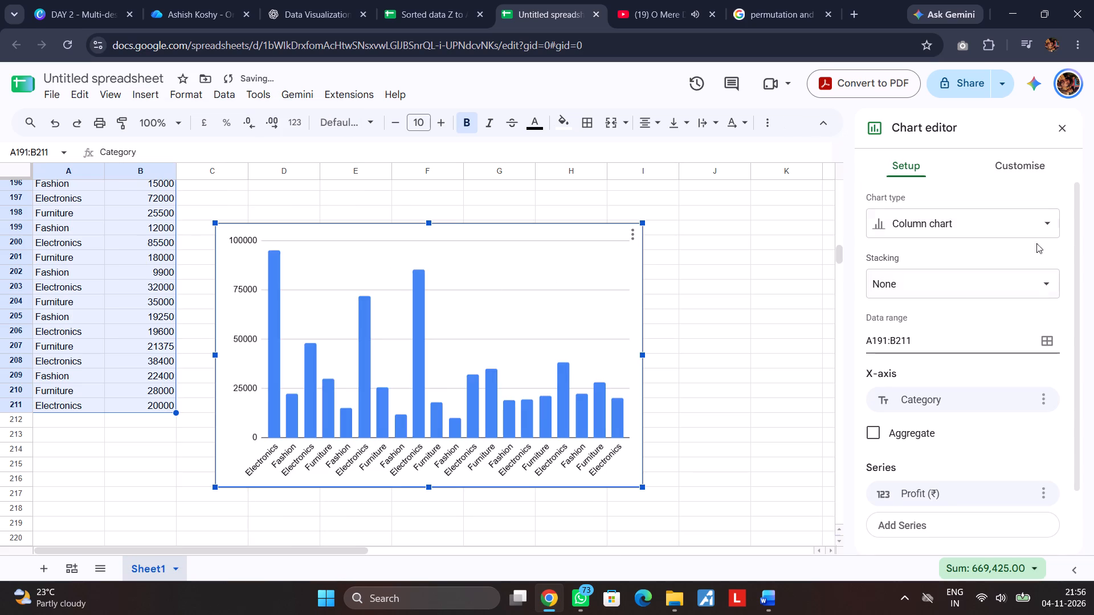
pyautogui.click(1027, 229)
pyautogui.scroll(-1, 959, 404)
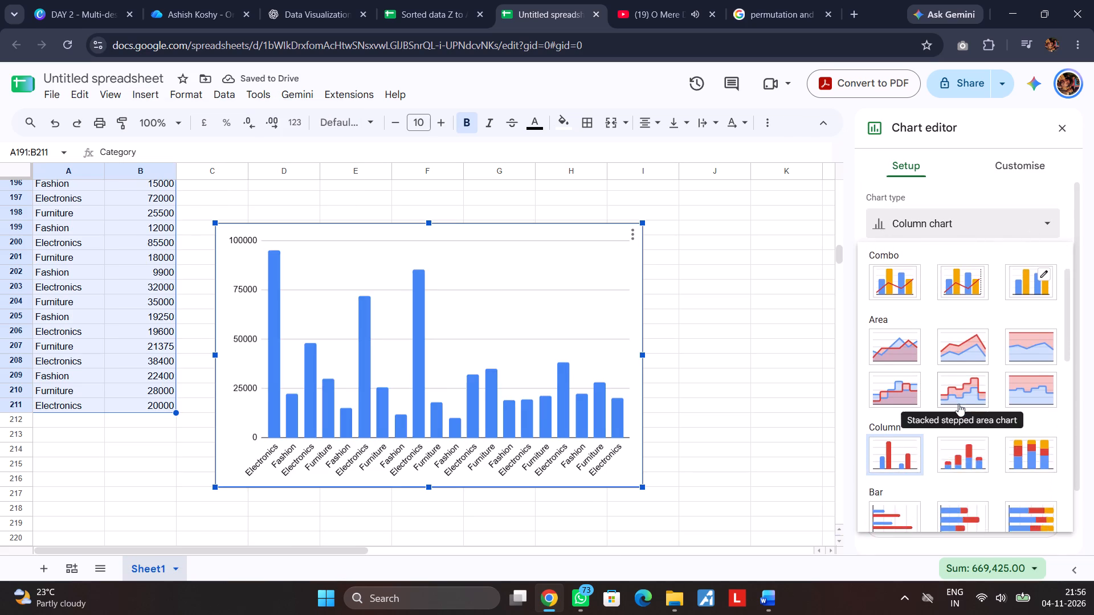
pyautogui.scroll(-4, 958, 404)
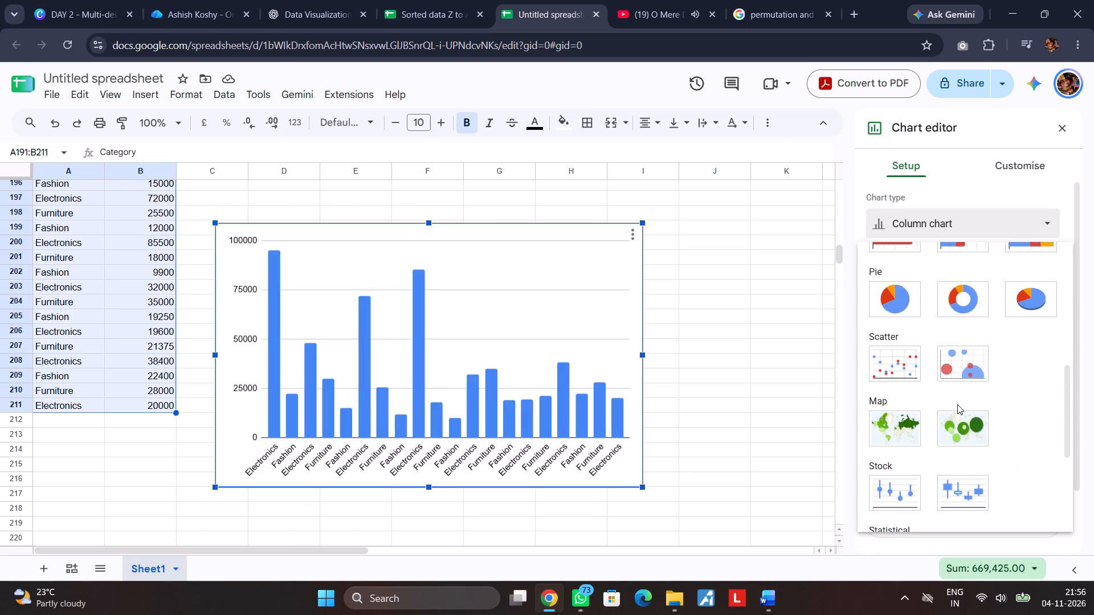
pyautogui.scroll(2, 957, 404)
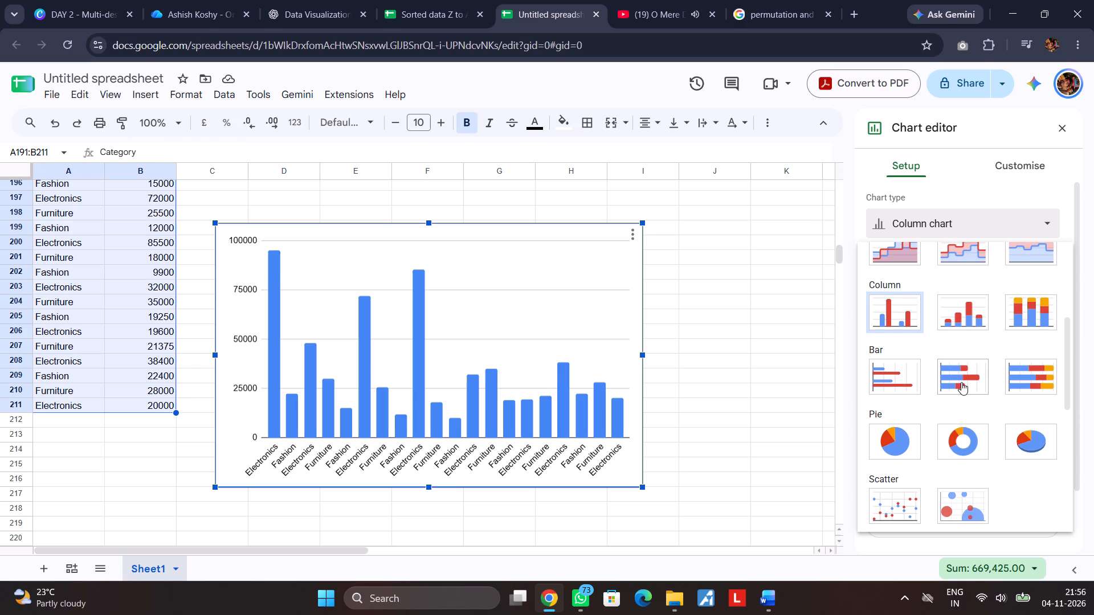
pyautogui.click(964, 379)
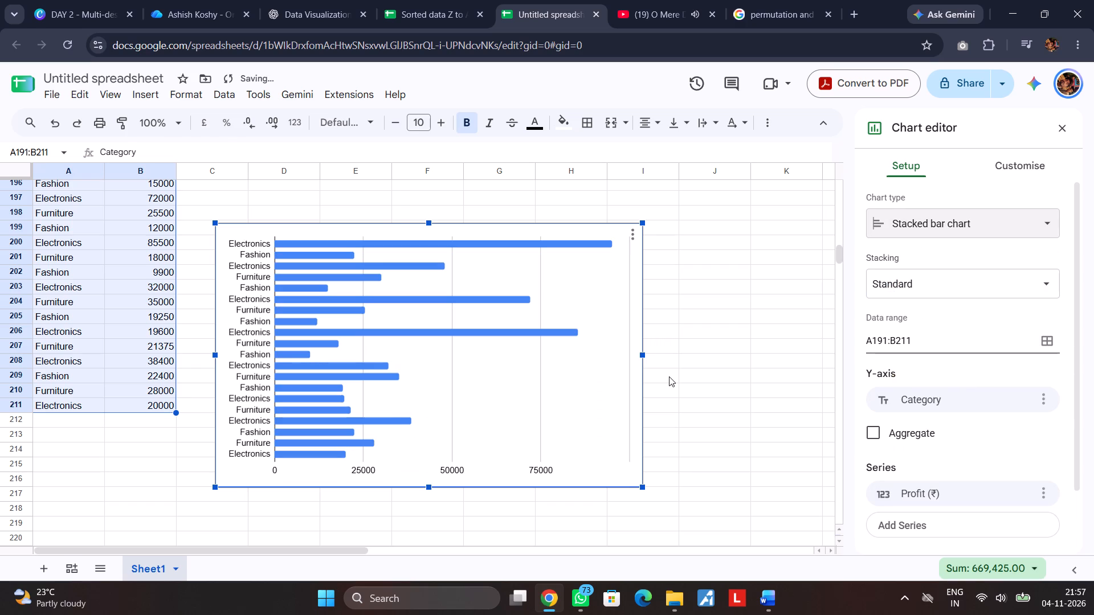
# Move the Category and Profit (₹) stacked bar chart up beside its table, with its top-left corner at about cell C192, and deselect it.
pyautogui.moveTo(440, 229); pyautogui.dragTo(460, 151)
pyautogui.scroll(2, 743, 418)
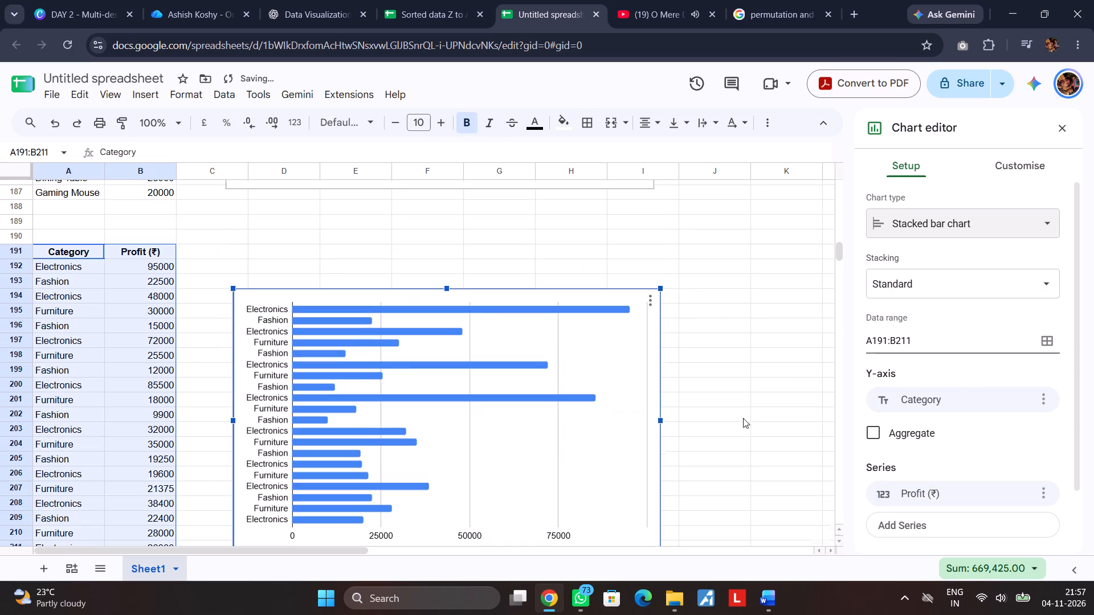
pyautogui.moveTo(434, 297); pyautogui.dragTo(427, 272)
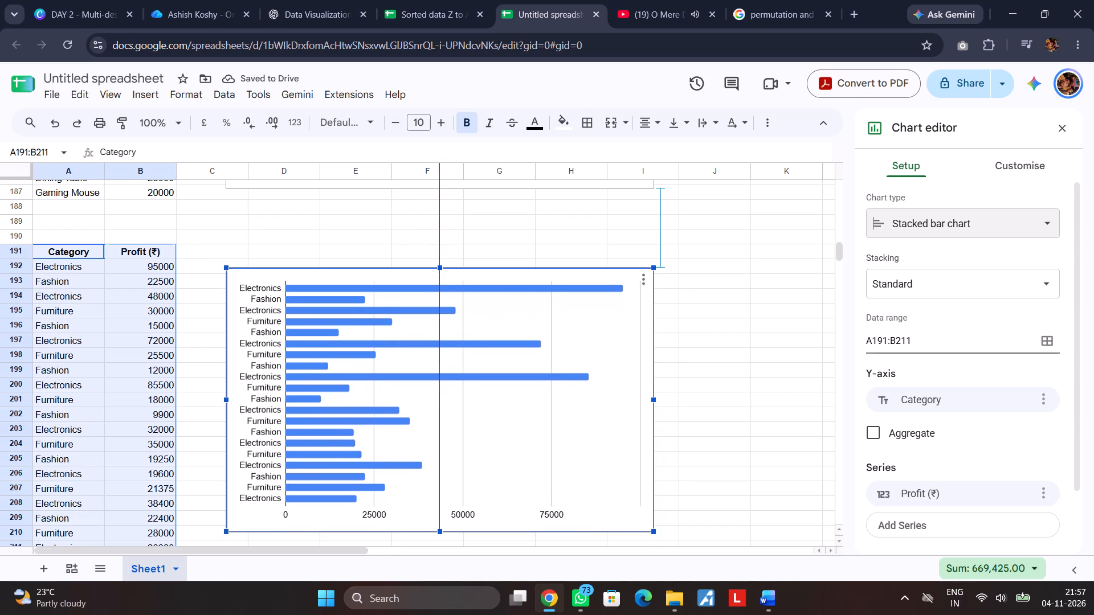
pyautogui.moveTo(427, 272); pyautogui.dragTo(429, 272)
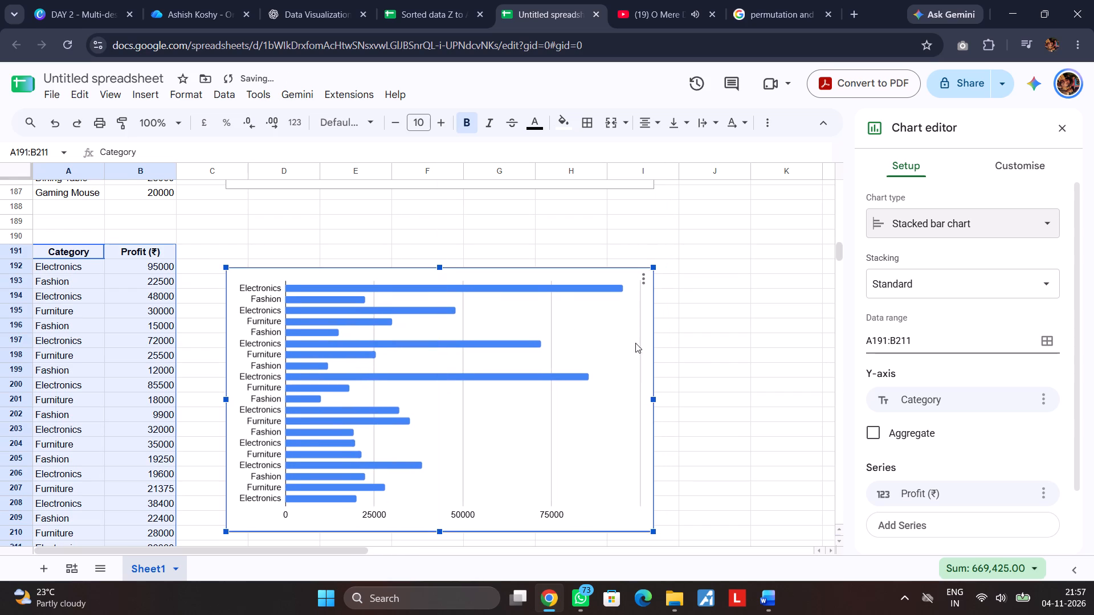
pyautogui.scroll(-4, 725, 363)
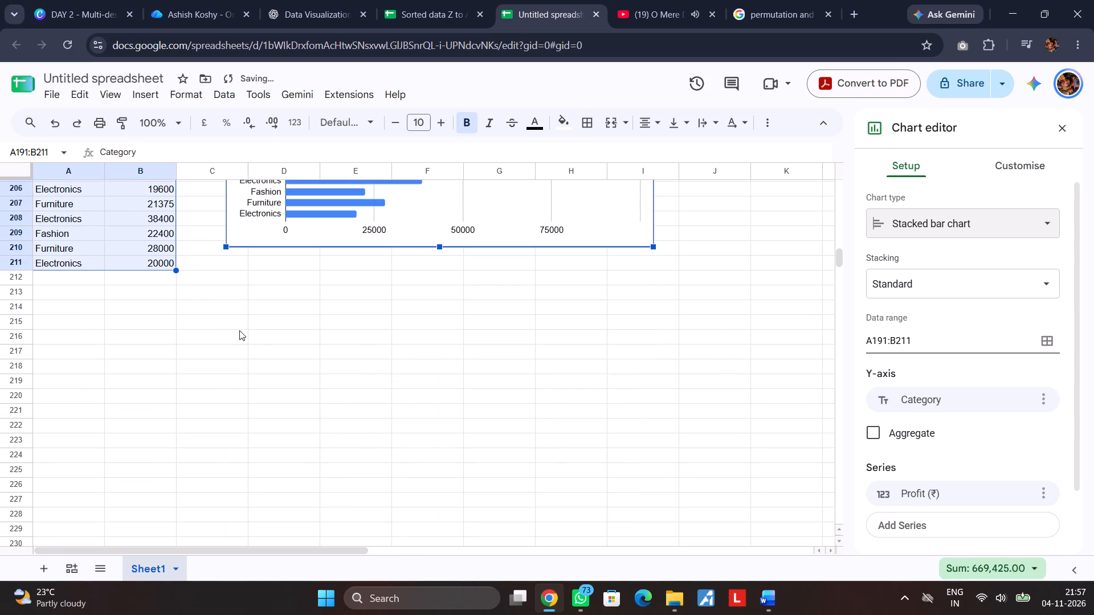
pyautogui.moveTo(237, 324); pyautogui.dragTo(334, 356, button='middle')
pyautogui.click(454, 342)
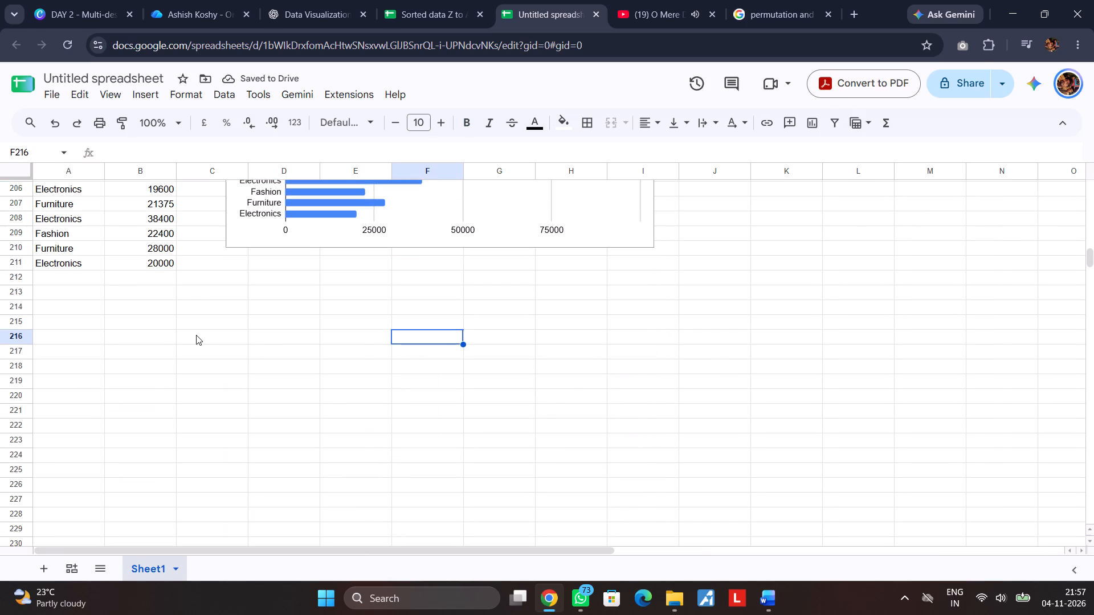
# Review the main data table and the split tables with their charts down to the end of the sheet.
pyautogui.scroll(4, 265, 359)
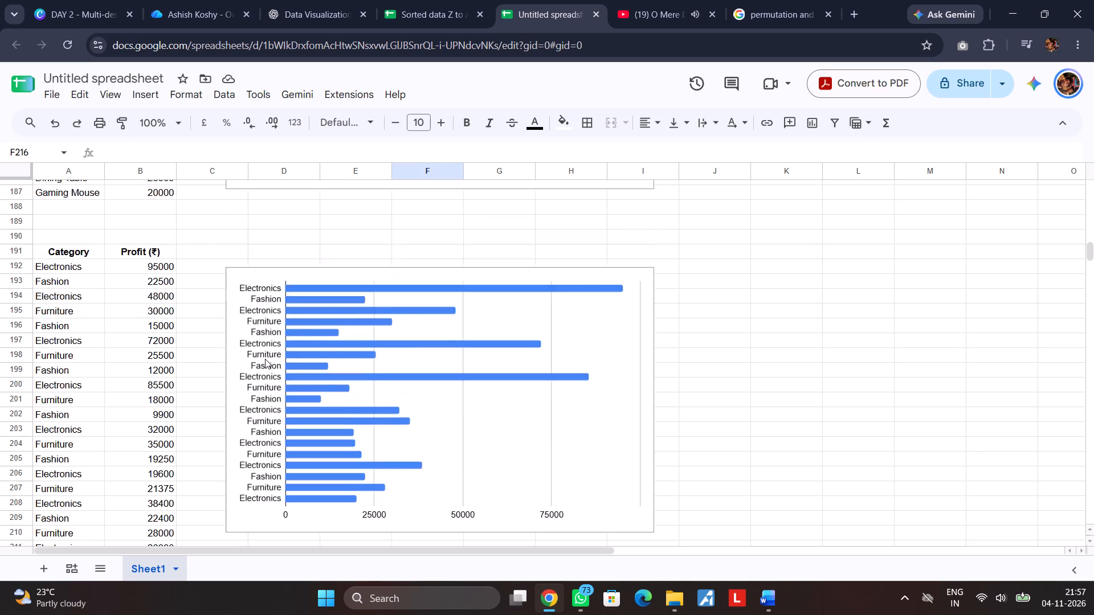
pyautogui.scroll(19, 265, 359)
pyautogui.scroll(17, 265, 359)
pyautogui.scroll(4, 265, 359)
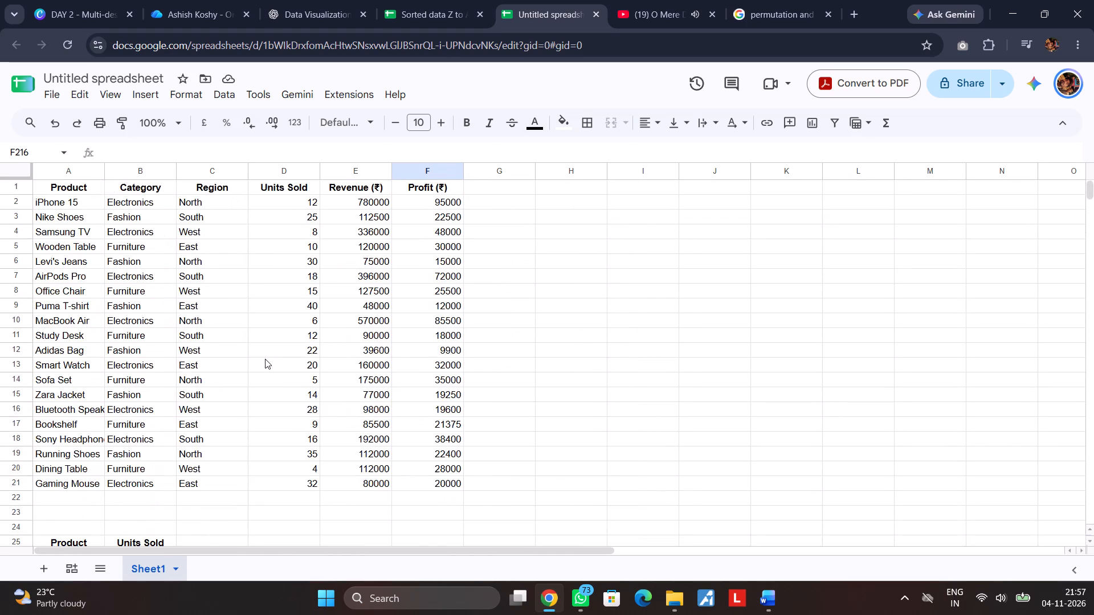
pyautogui.scroll(-12, 265, 359)
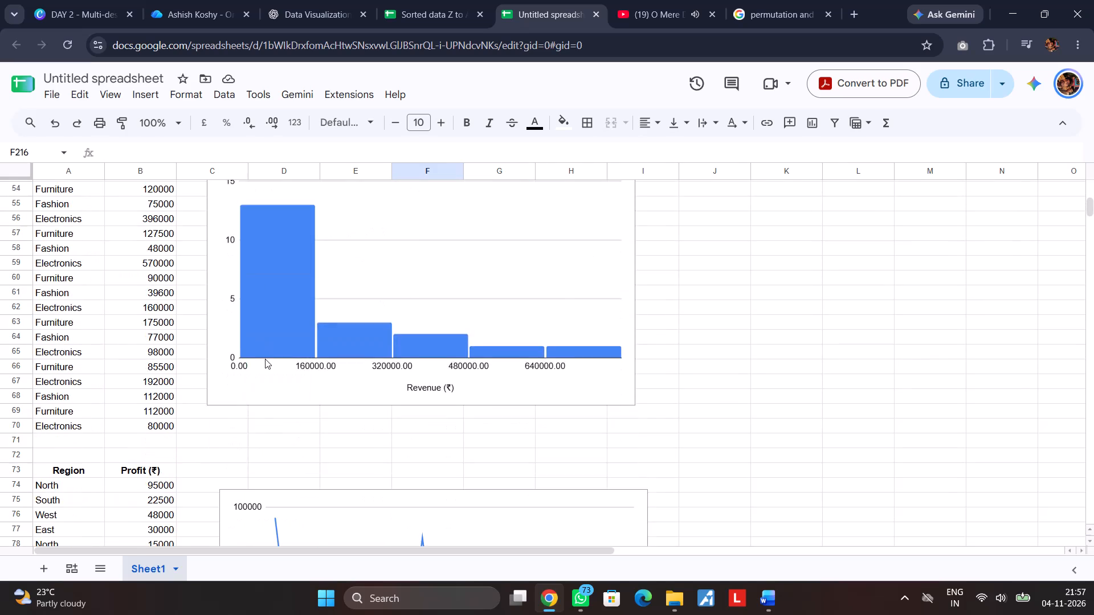
pyautogui.scroll(-20, 265, 359)
pyautogui.scroll(-2, 265, 359)
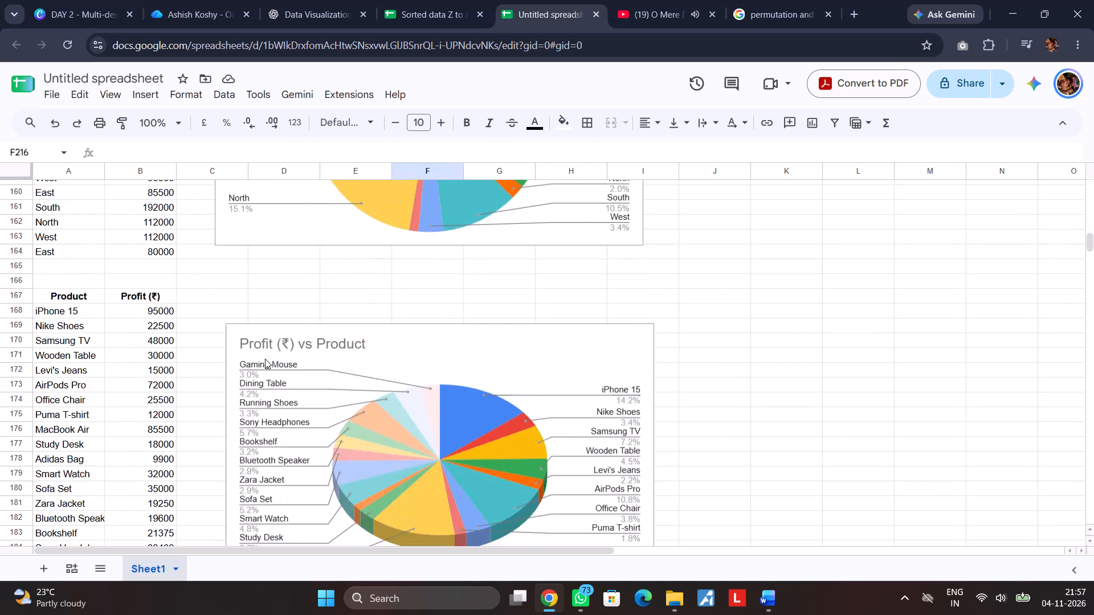
pyautogui.scroll(-11, 265, 359)
pyautogui.scroll(2, 265, 359)
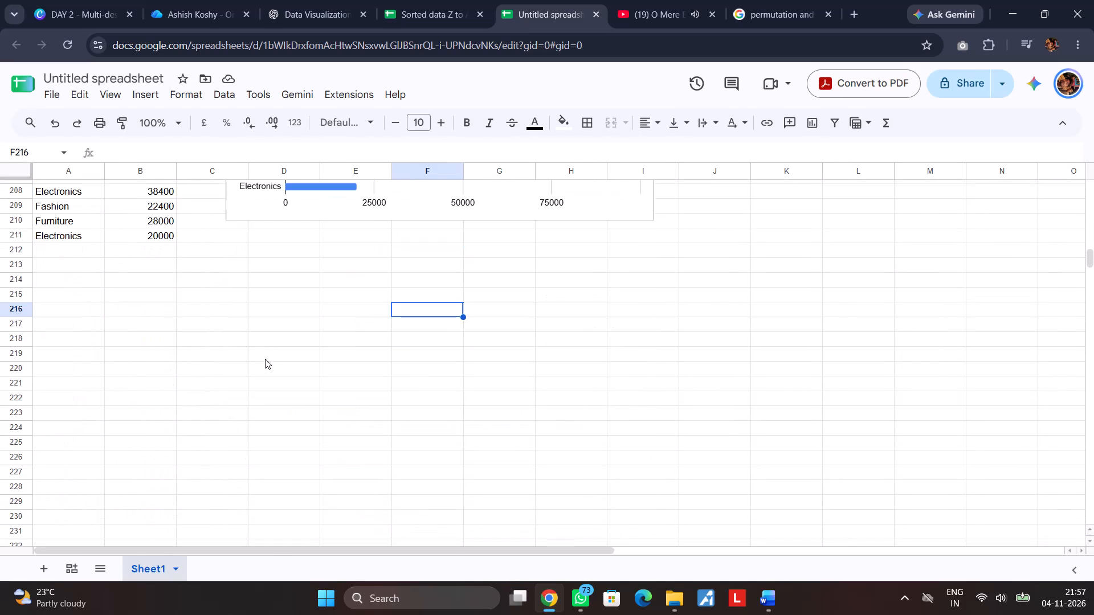
# Copy the Region column C1:C21 from the main data table to A215, below the Category and Profit (₹) table.
pyautogui.scroll(15, 265, 359)
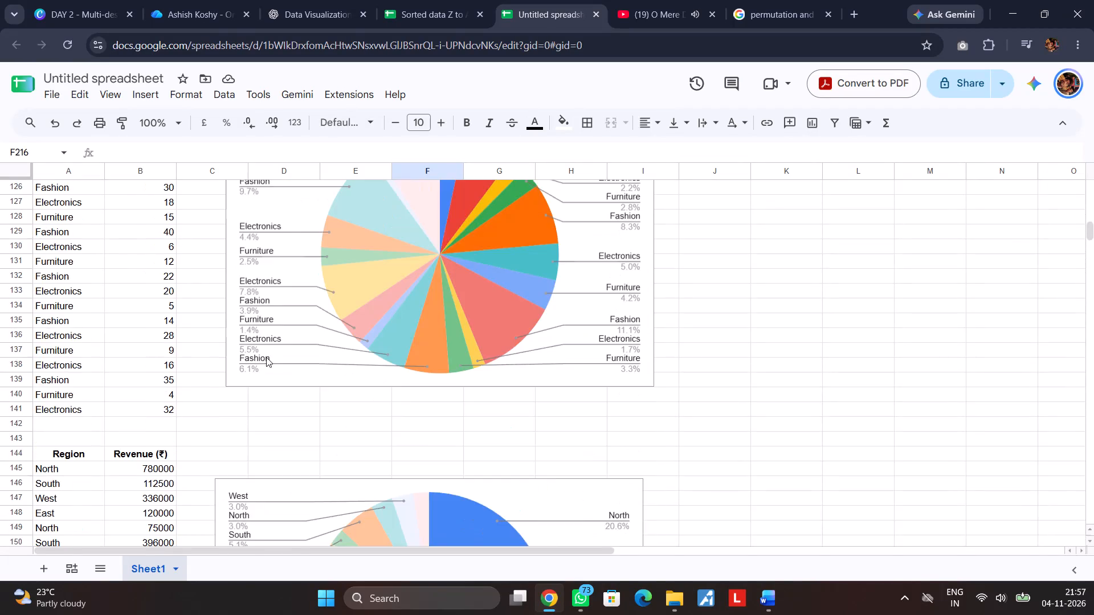
pyautogui.scroll(20, 266, 357)
pyautogui.scroll(13, 266, 357)
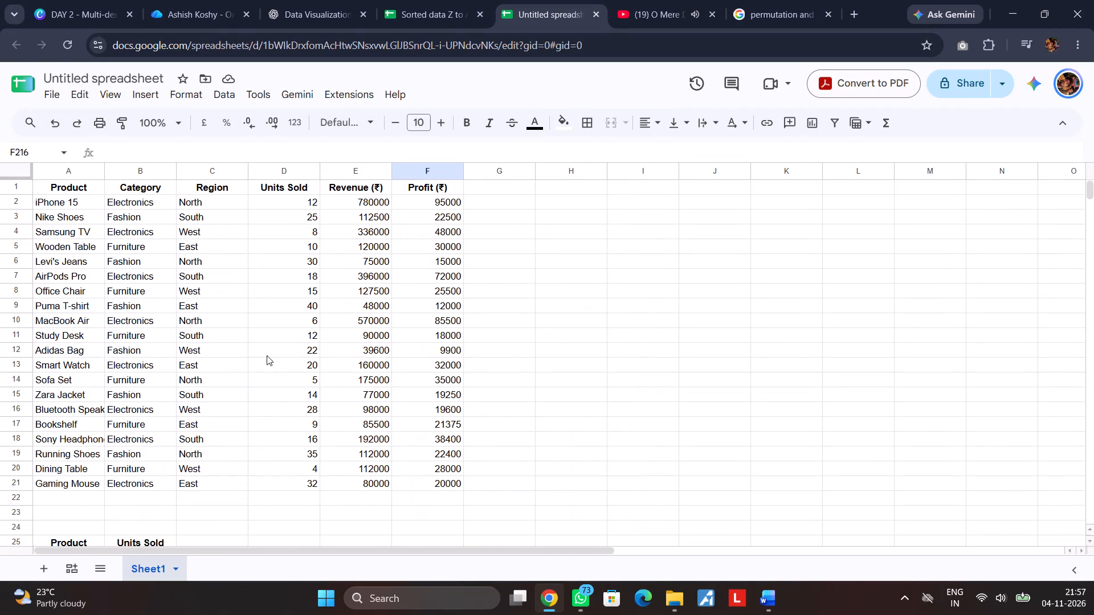
pyautogui.moveTo(200, 187); pyautogui.dragTo(220, 331)
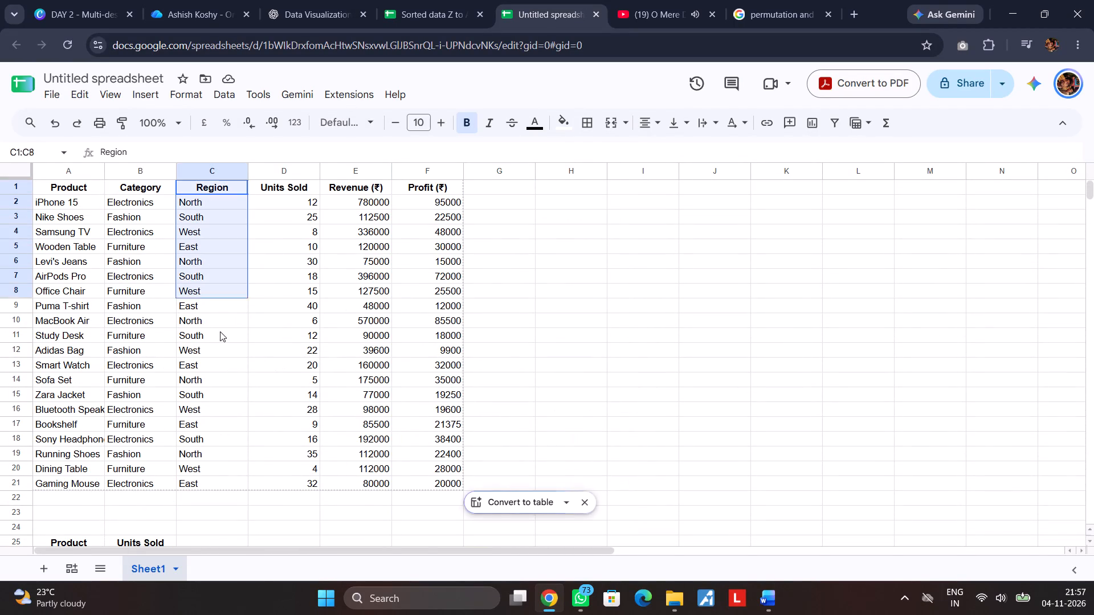
pyautogui.moveTo(220, 331); pyautogui.dragTo(222, 485)
pyautogui.hotkey('ctrl', 'c')
pyautogui.scroll(-20, 239, 479)
pyautogui.scroll(-20, 239, 479)
pyautogui.scroll(-5, 239, 479)
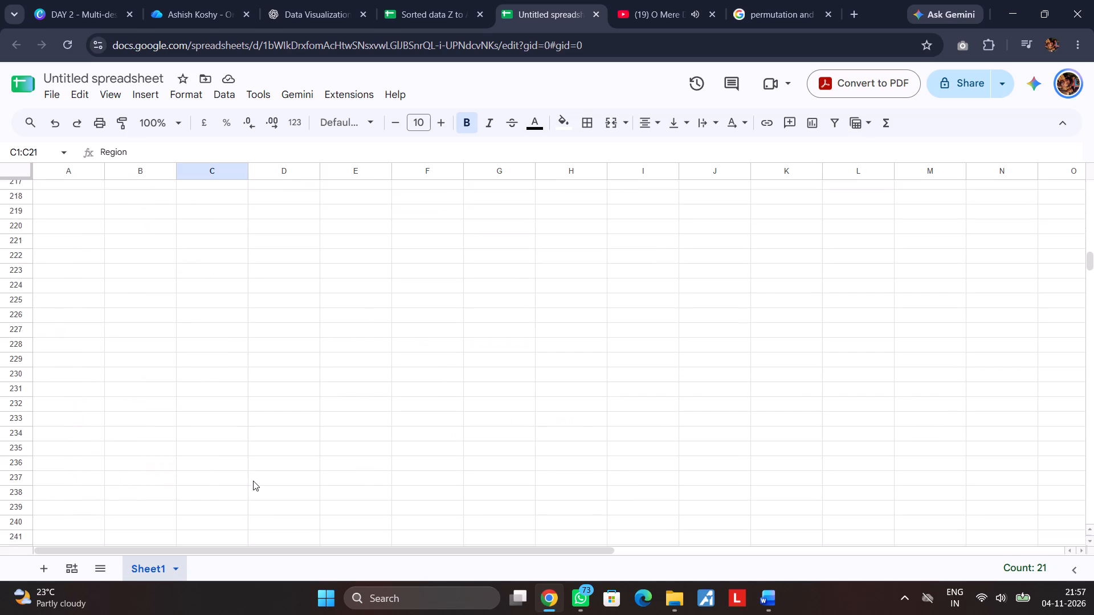
pyautogui.scroll(-1, 253, 481)
pyautogui.scroll(3, 252, 480)
pyautogui.click(58, 294)
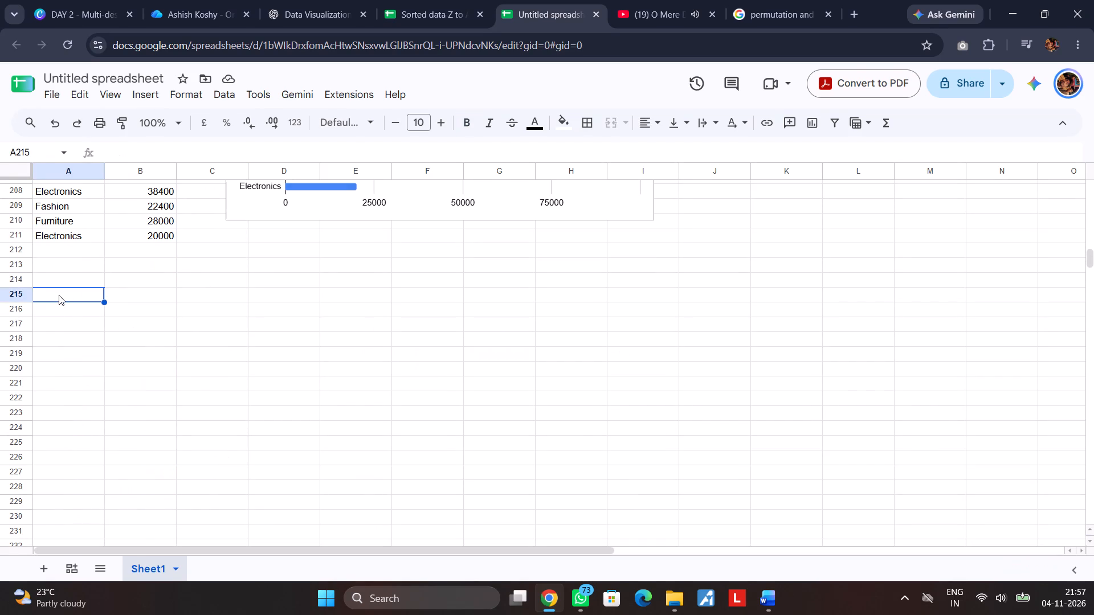
pyautogui.hotkey('ctrl', 'v')
# Copy the Profit (₹) column F1:F21 from the main data table to B215, beside the new Region column.
pyautogui.scroll(20, 244, 346)
pyautogui.scroll(3, 244, 346)
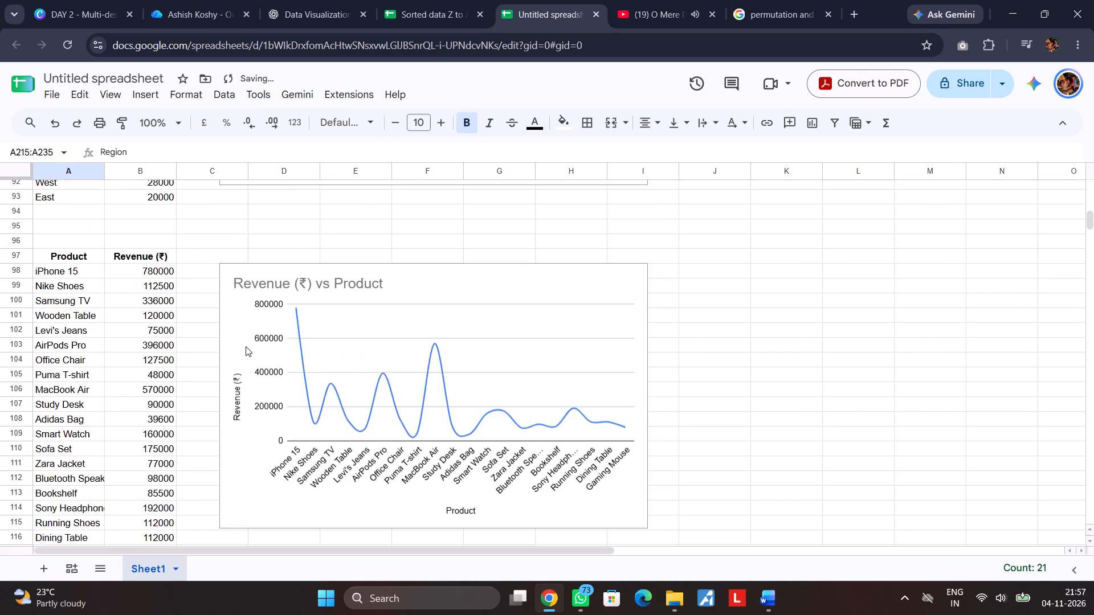
pyautogui.scroll(20, 246, 346)
pyautogui.scroll(5, 246, 346)
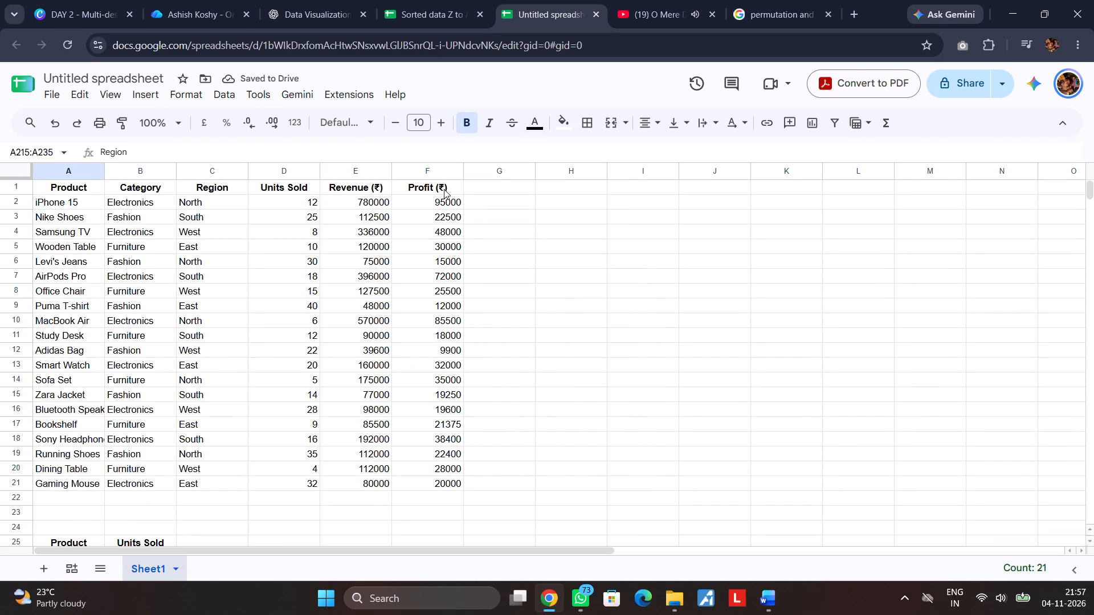
pyautogui.moveTo(443, 189); pyautogui.dragTo(458, 482)
pyautogui.hotkey('ctrl', 'c')
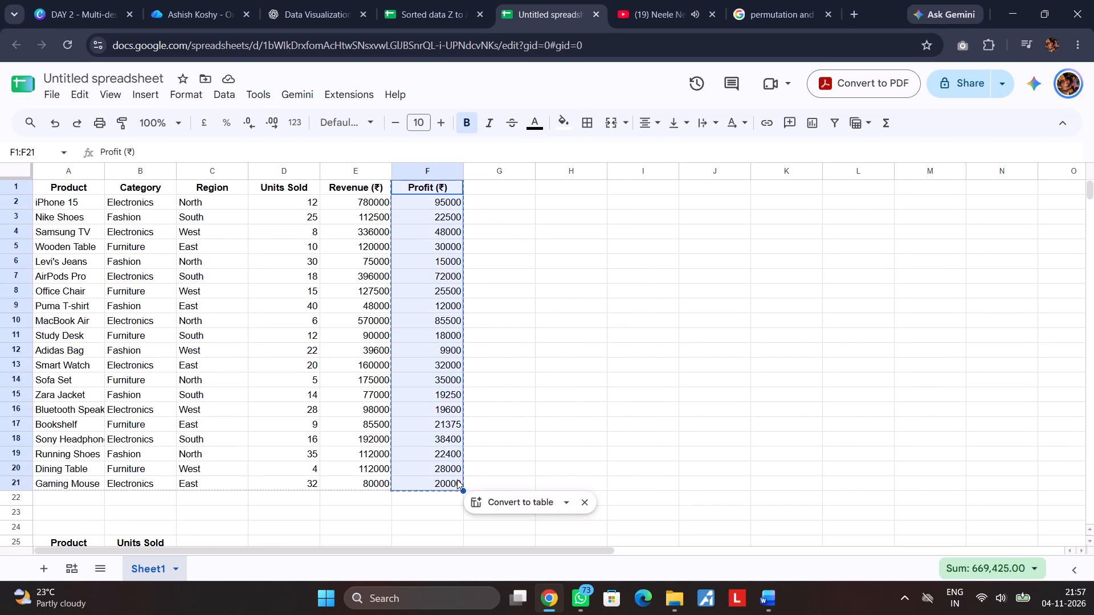
pyautogui.scroll(-20, 264, 435)
pyautogui.scroll(-17, 264, 435)
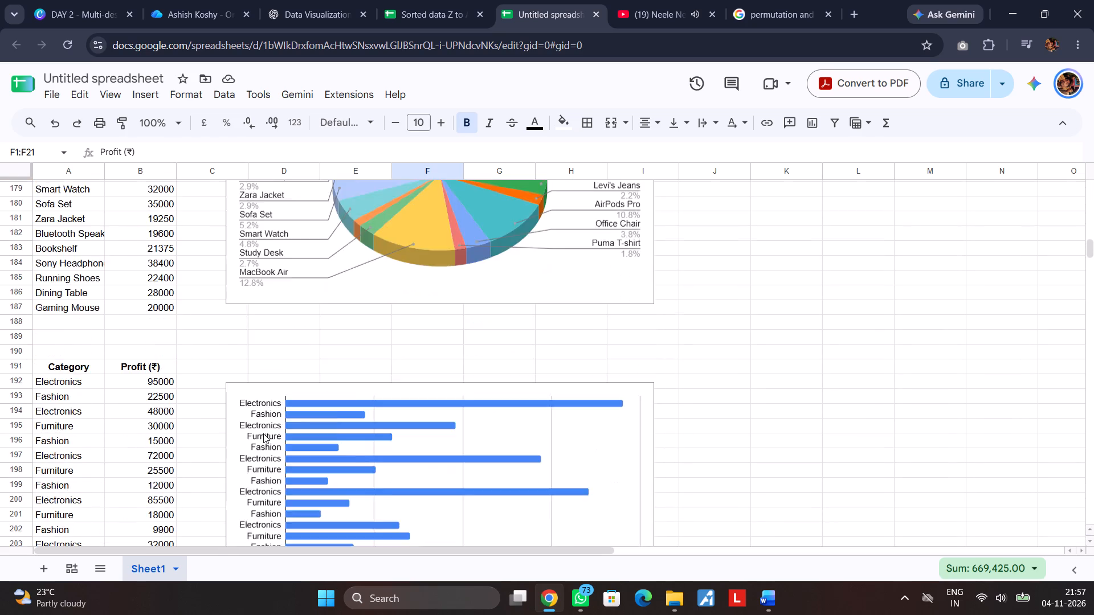
pyautogui.scroll(-7, 263, 433)
pyautogui.click(136, 225)
pyautogui.hotkey('ctrl', 'v')
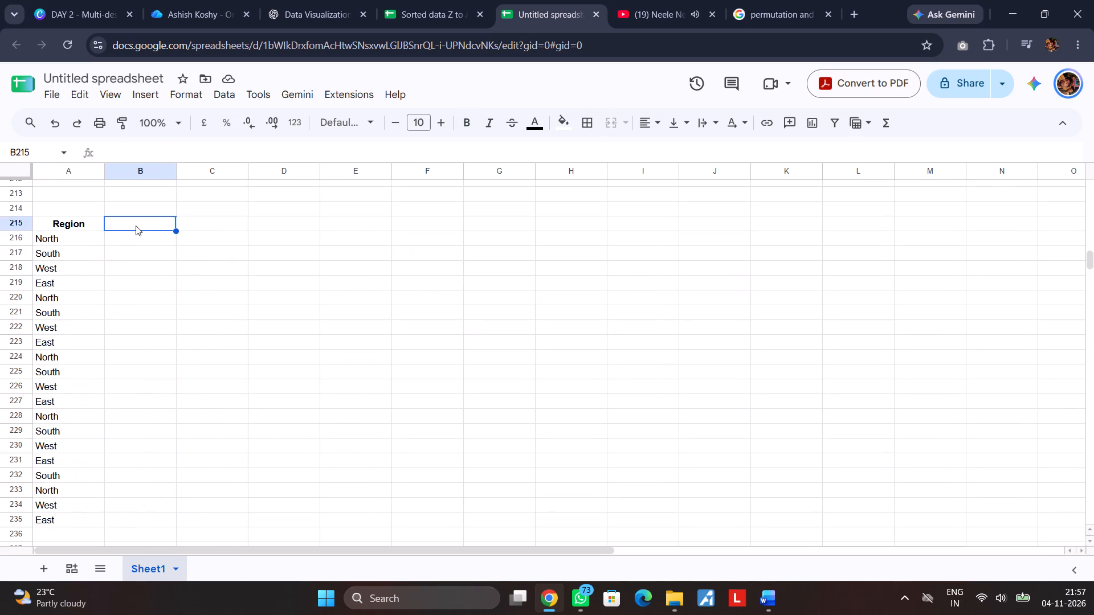
pyautogui.click(329, 302)
# Insert a chart from the Region and Profit (₹) table, A215:B235.
pyautogui.moveTo(72, 223); pyautogui.dragTo(142, 401)
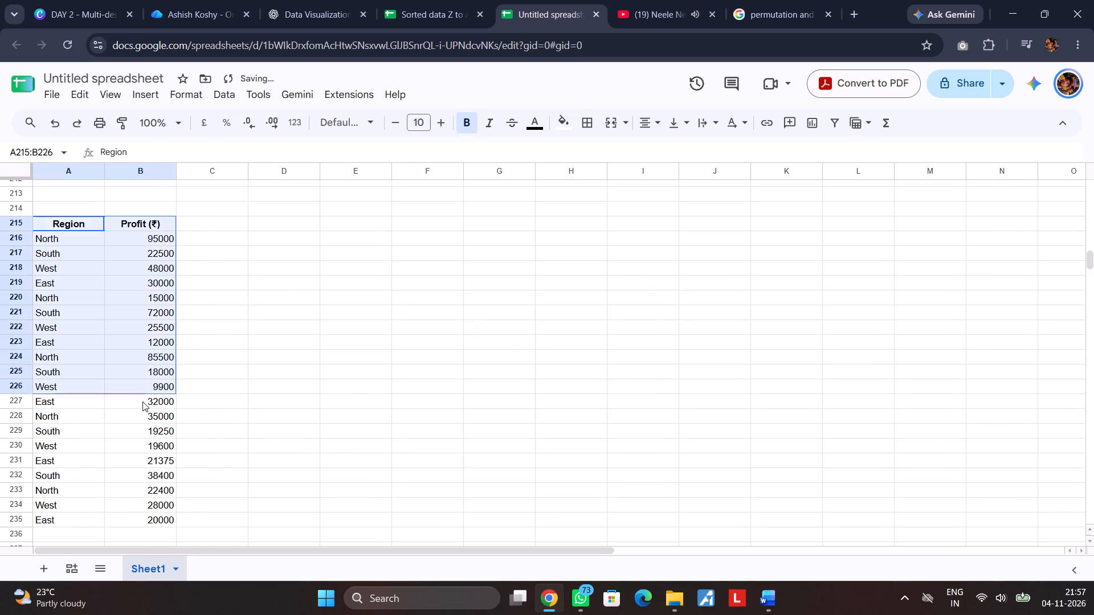
pyautogui.moveTo(142, 401); pyautogui.dragTo(163, 521)
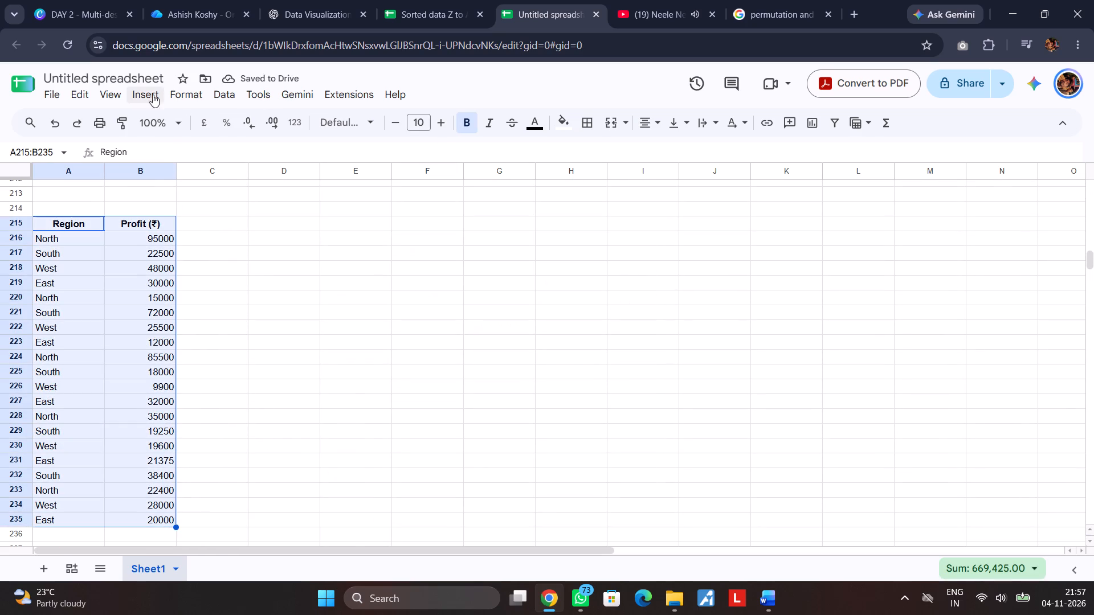
pyautogui.click(146, 94)
pyautogui.click(199, 311)
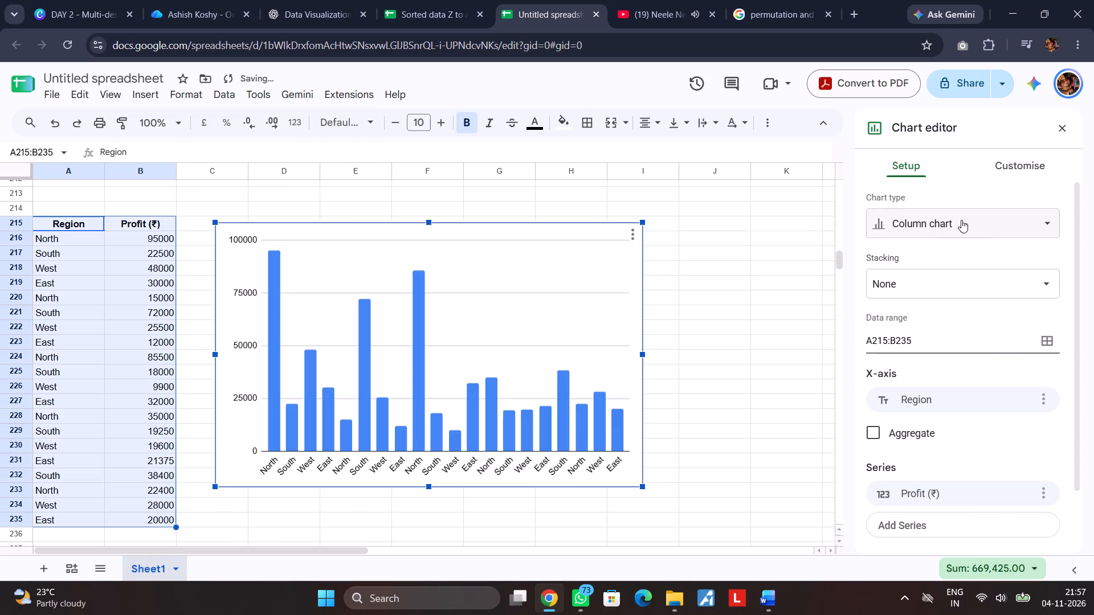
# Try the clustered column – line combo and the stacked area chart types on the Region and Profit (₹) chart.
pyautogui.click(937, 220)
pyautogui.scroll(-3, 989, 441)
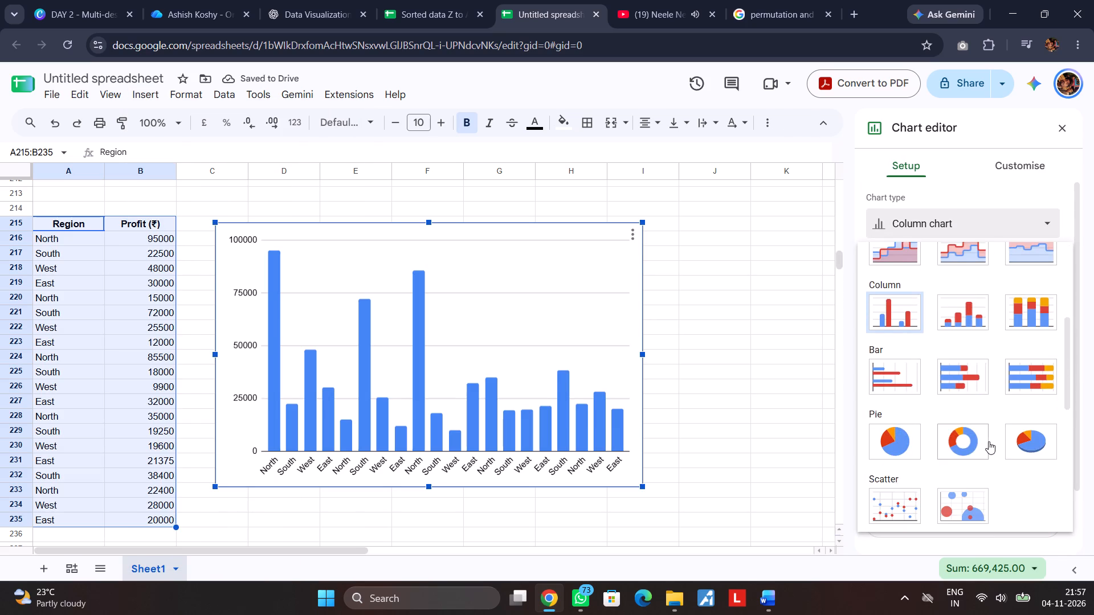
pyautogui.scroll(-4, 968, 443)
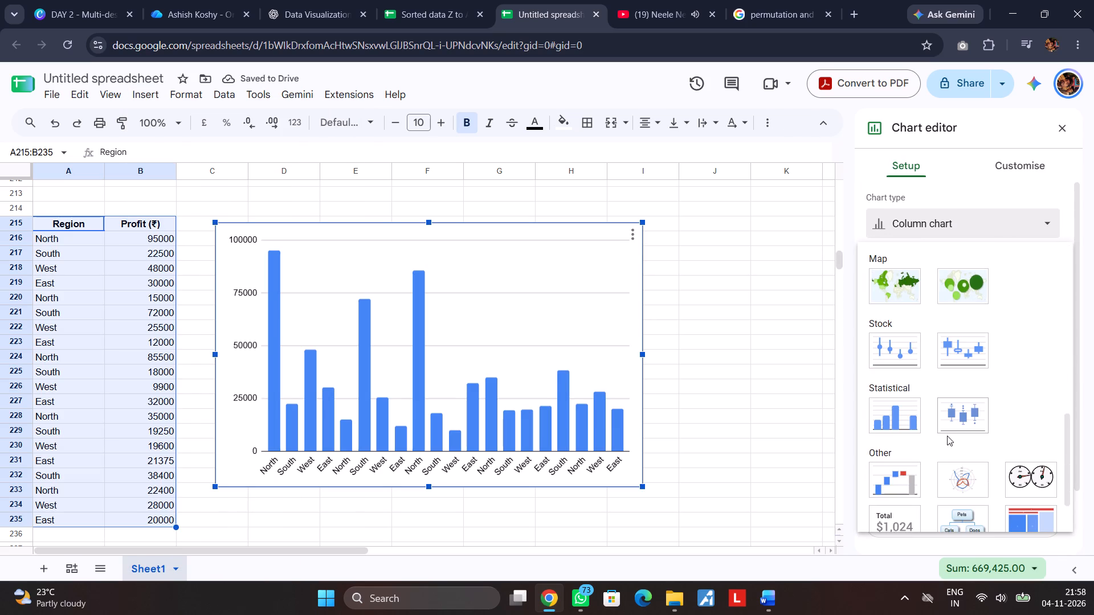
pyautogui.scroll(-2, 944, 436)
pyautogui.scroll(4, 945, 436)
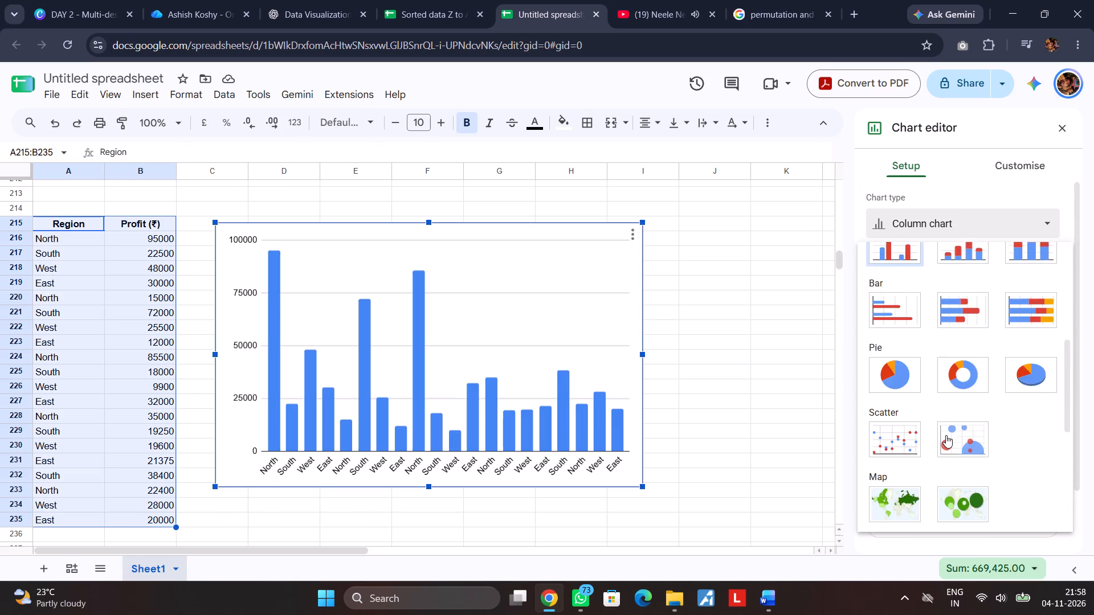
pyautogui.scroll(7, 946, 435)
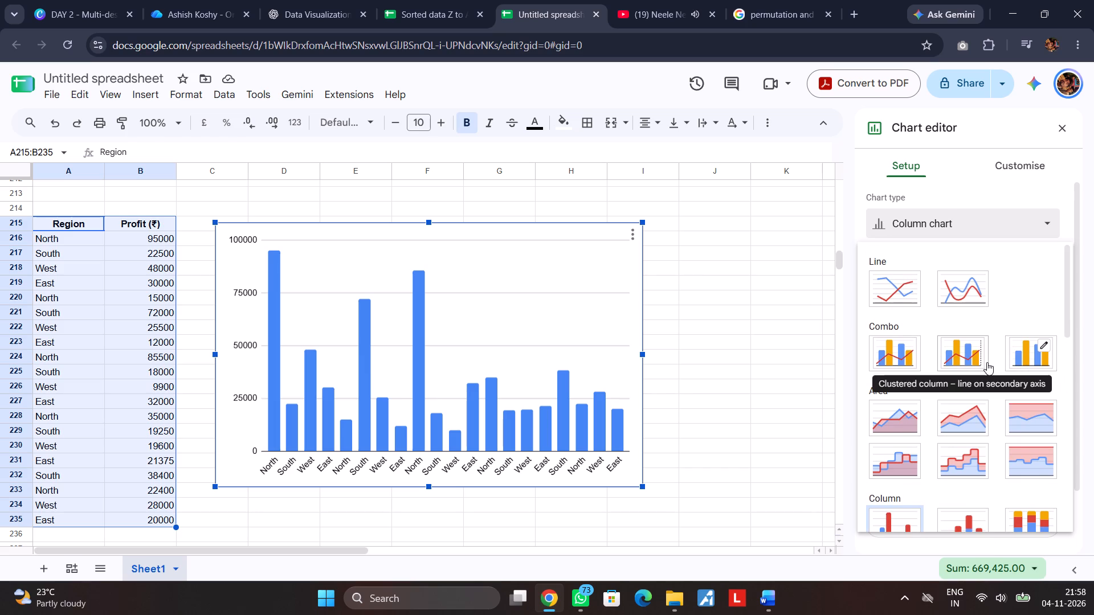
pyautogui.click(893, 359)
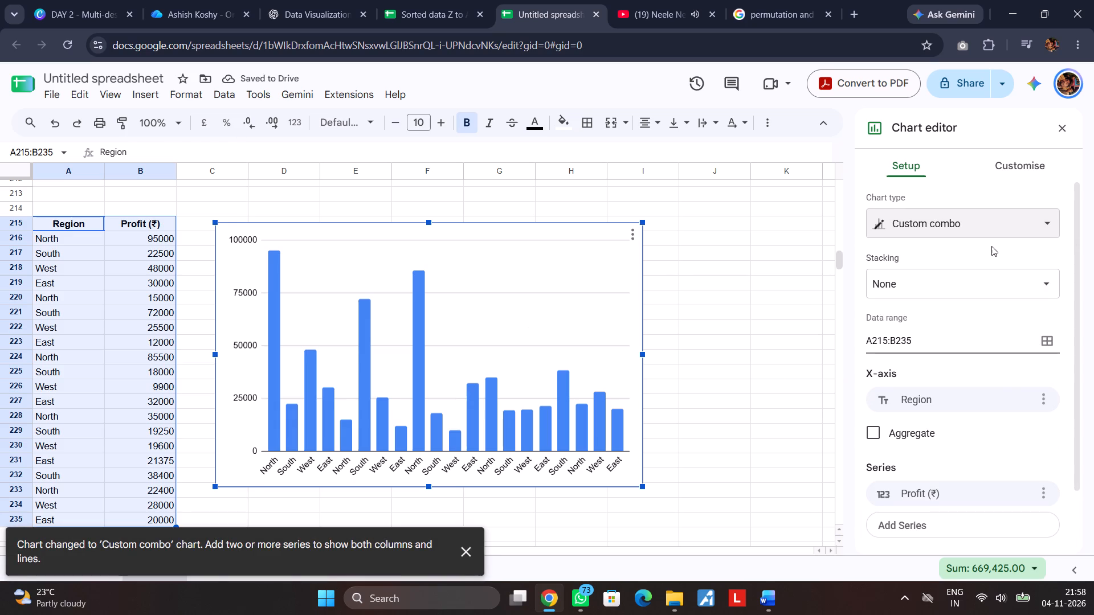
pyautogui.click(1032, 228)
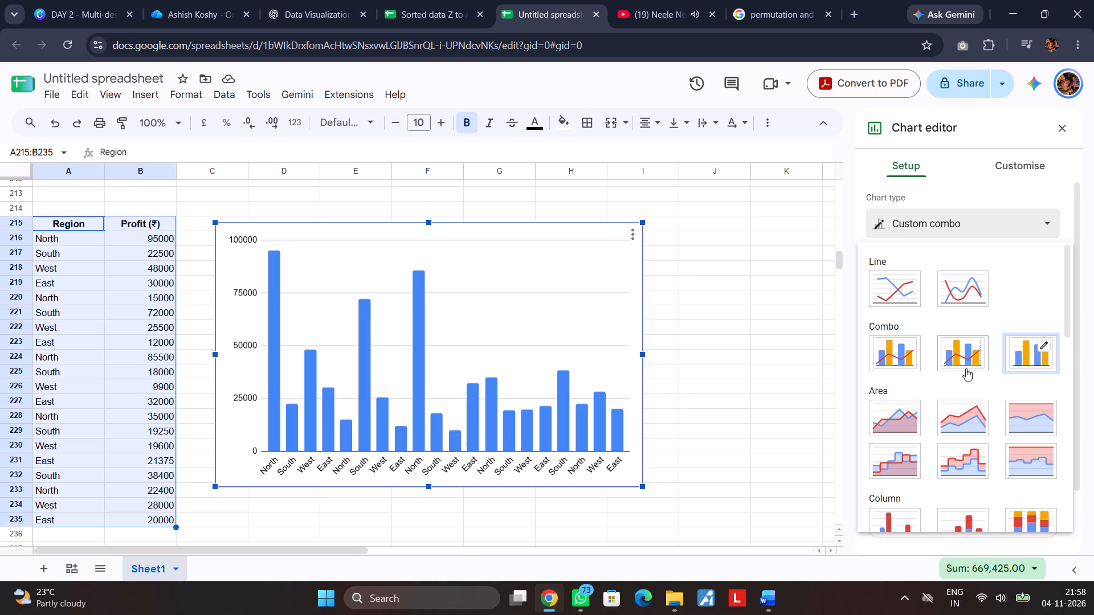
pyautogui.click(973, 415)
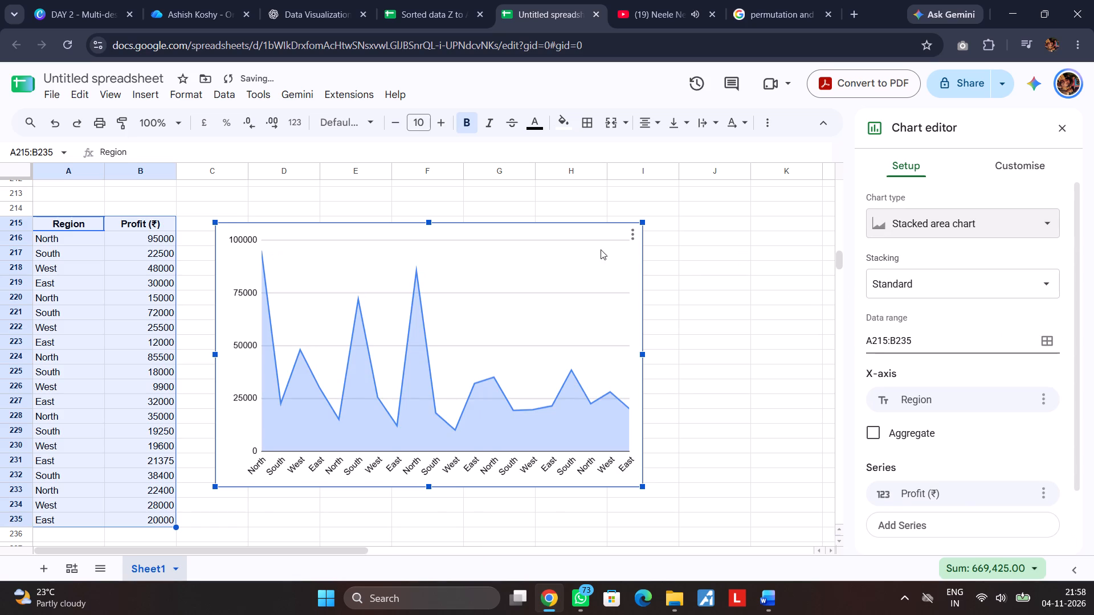
# Change the Region and Profit (₹) chart to a plain area chart and deselect it.
pyautogui.click(988, 224)
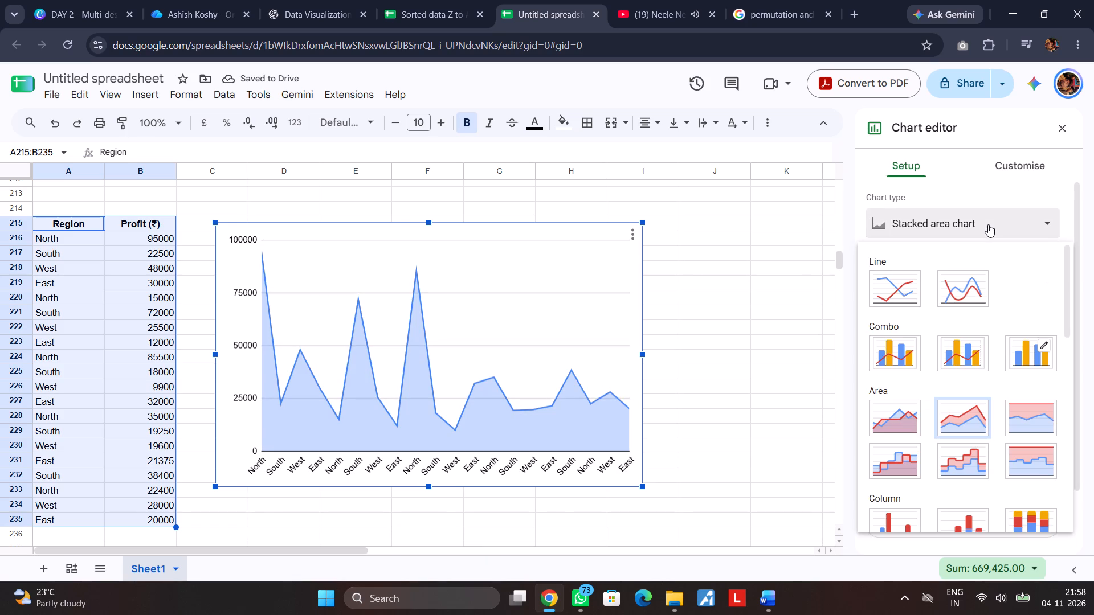
pyautogui.scroll(-1, 957, 406)
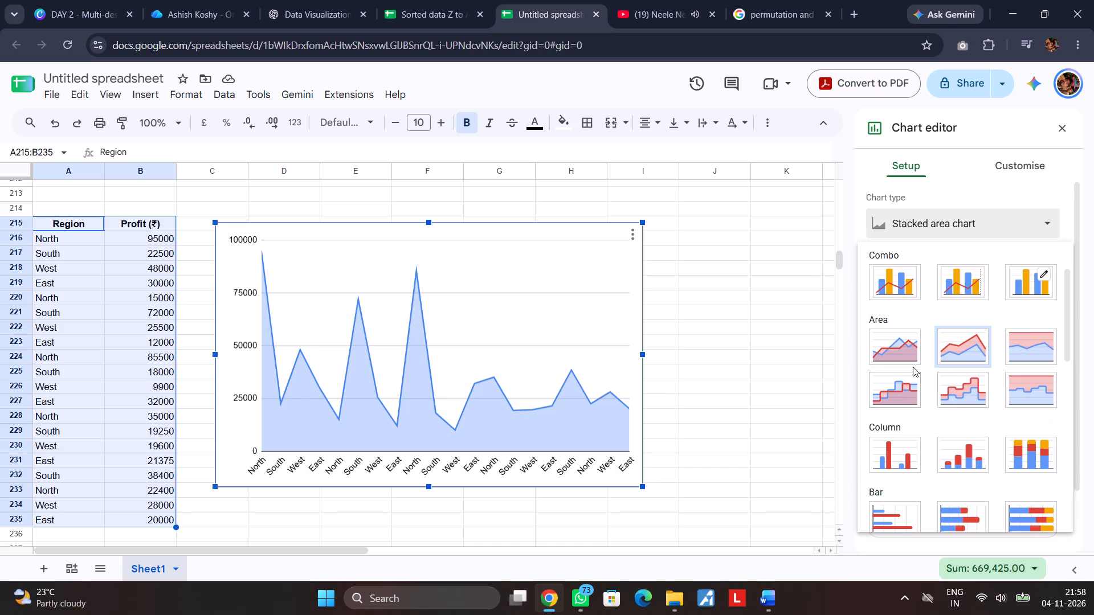
pyautogui.click(900, 348)
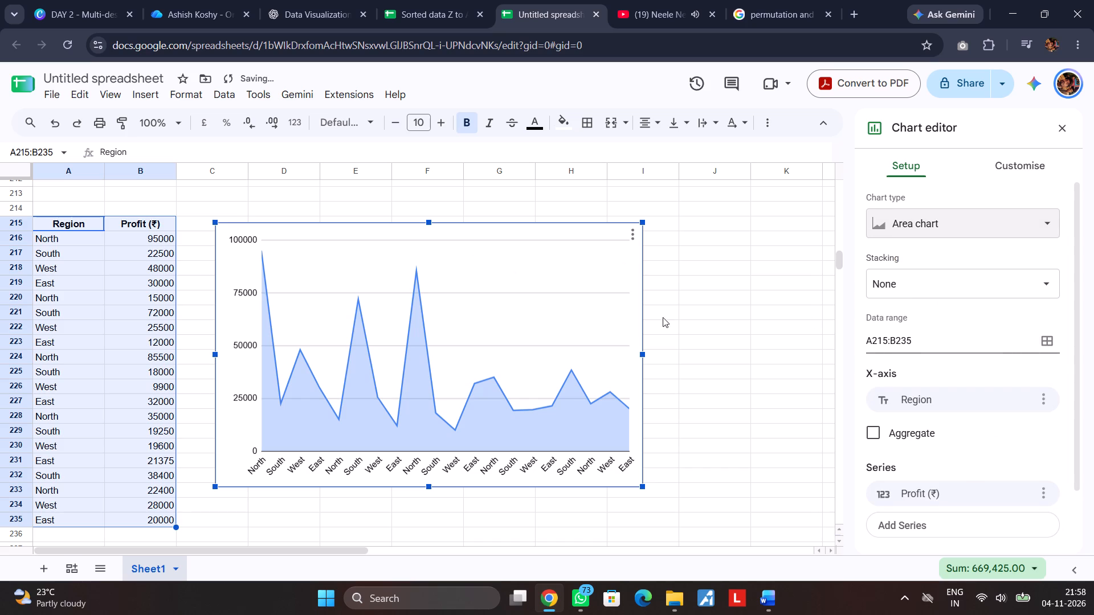
pyautogui.click(683, 329)
pyautogui.click(709, 376)
# Insert a chart from the whole main data table, A1:F21.
pyautogui.scroll(6, 716, 350)
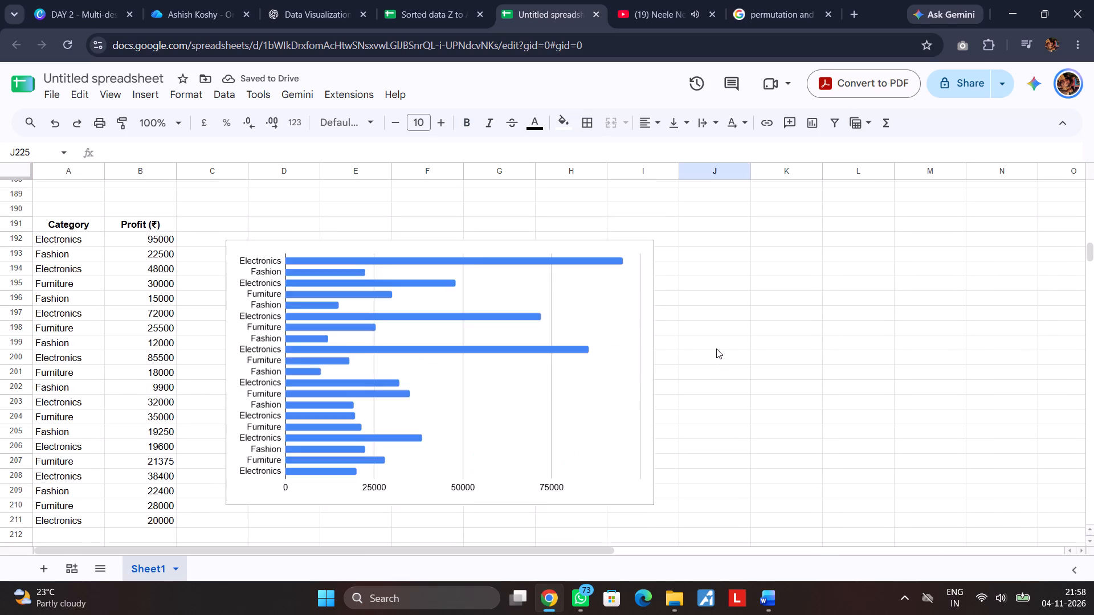
pyautogui.scroll(20, 716, 348)
pyautogui.scroll(14, 716, 348)
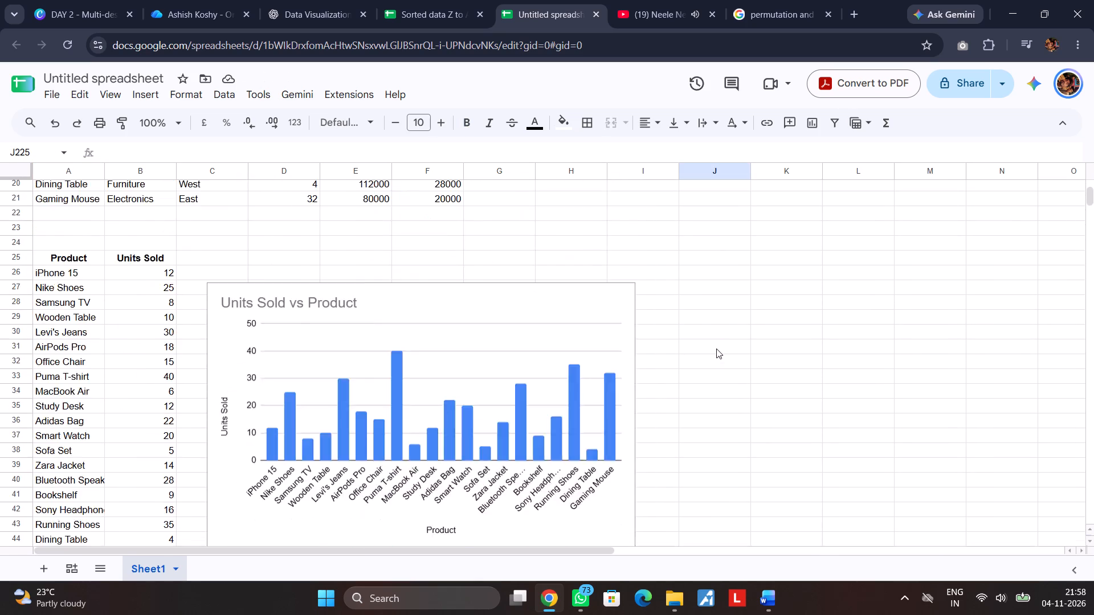
pyautogui.scroll(9, 716, 348)
pyautogui.moveTo(44, 186); pyautogui.dragTo(444, 491)
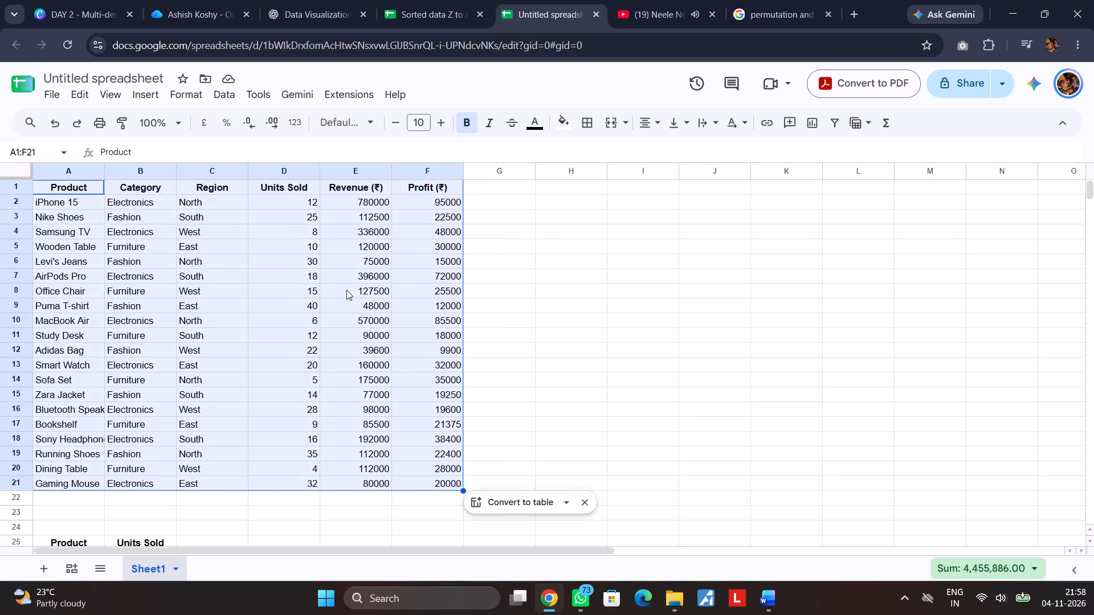
pyautogui.click(549, 296)
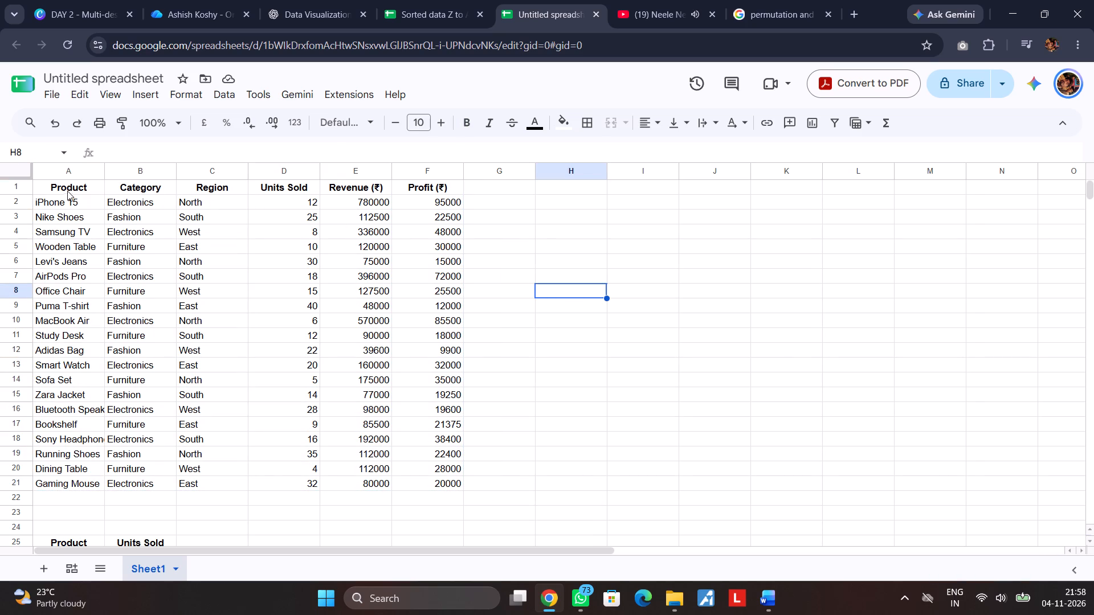
pyautogui.moveTo(67, 189); pyautogui.dragTo(435, 484)
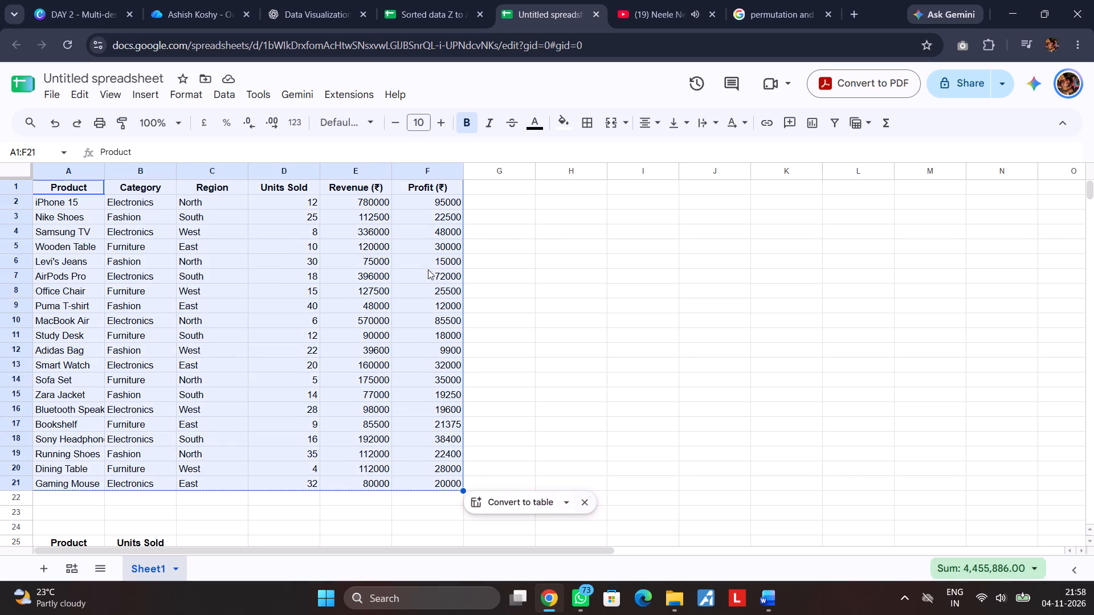
pyautogui.click(152, 100)
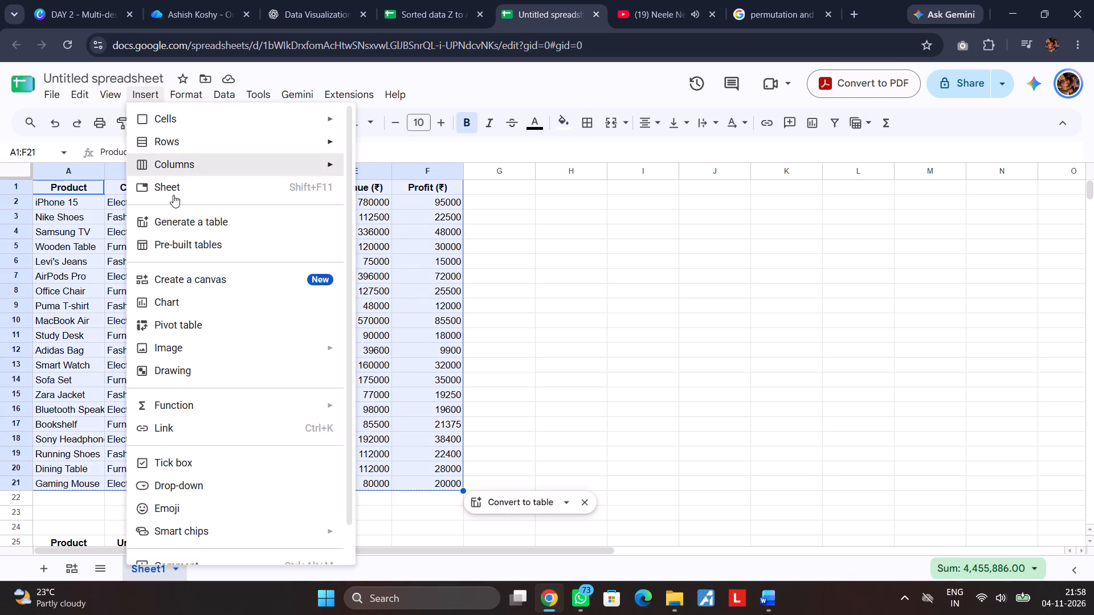
pyautogui.click(179, 297)
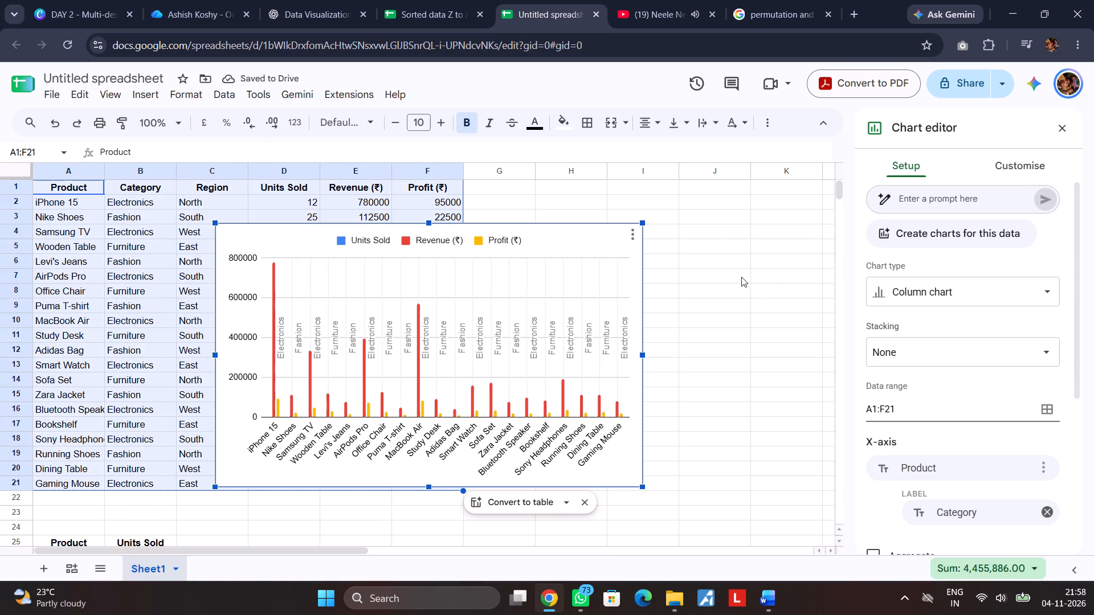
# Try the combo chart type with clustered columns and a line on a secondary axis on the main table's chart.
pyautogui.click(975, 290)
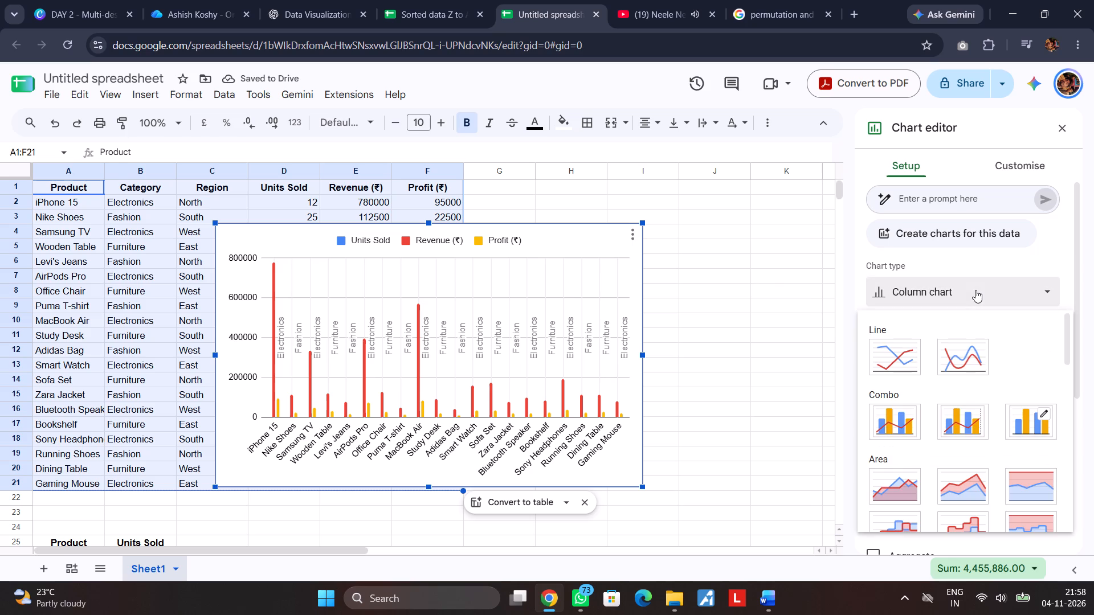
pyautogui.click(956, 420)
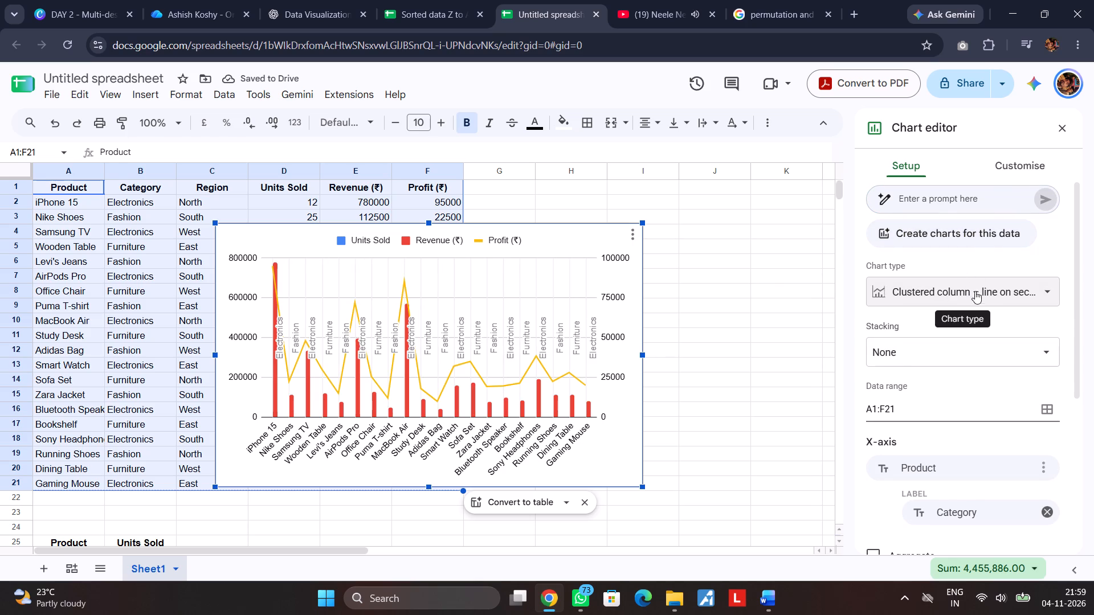
# Change the main table's chart to the clustered column – line combo type.
pyautogui.click(1038, 288)
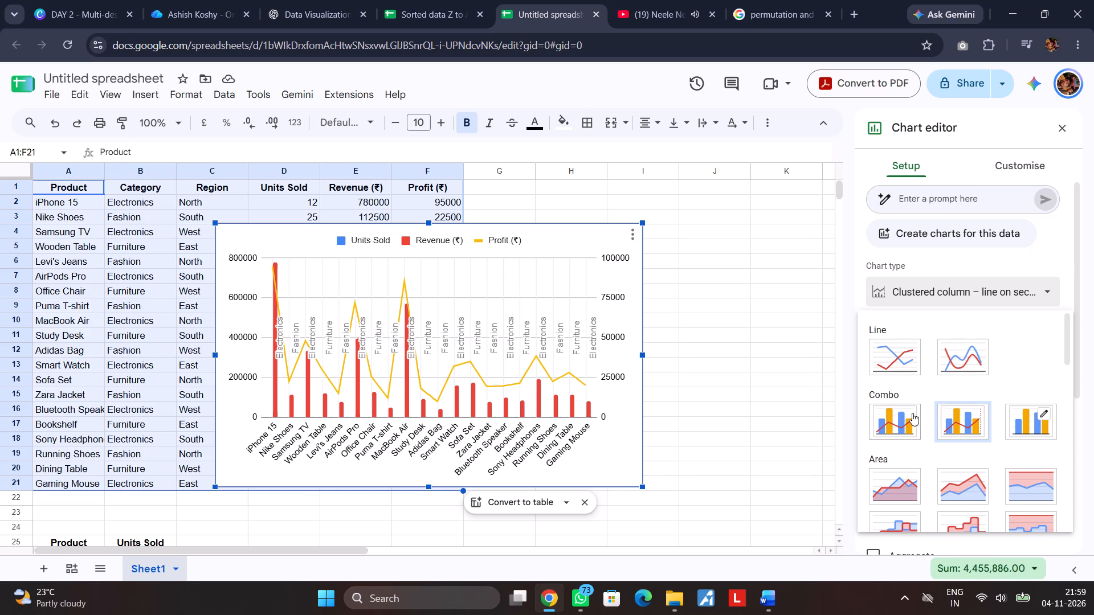
pyautogui.click(911, 413)
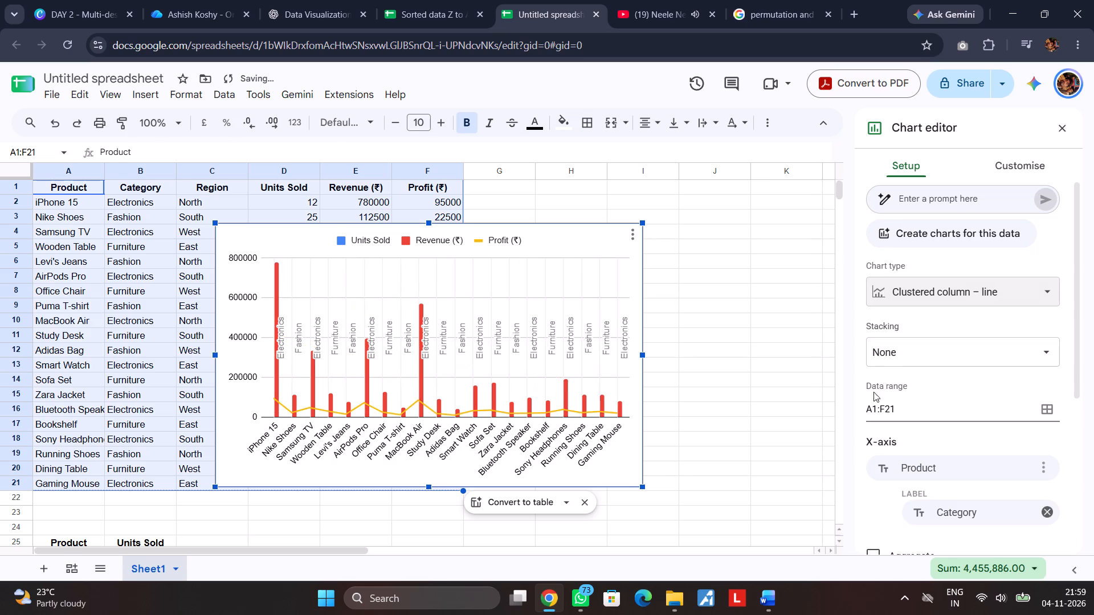
# Move the main table's combo chart clear of the data, with its top-left corner at about cell G3.
pyautogui.moveTo(530, 236); pyautogui.dragTo(814, 224)
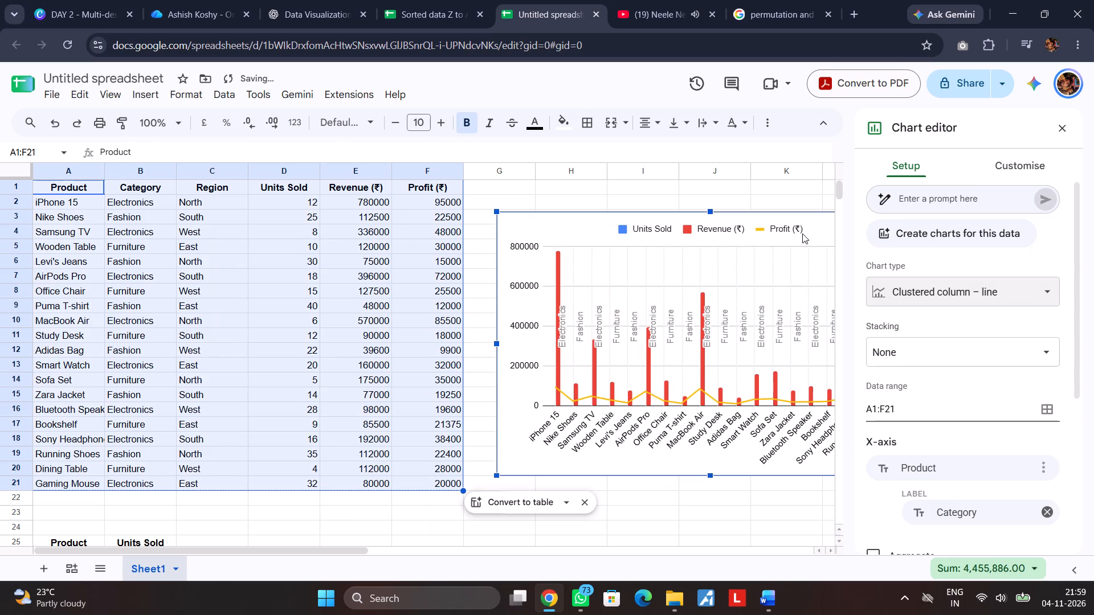
# Move the main table's combo chart further from the data, with its top-left corner at about cell H2.
pyautogui.click(685, 518)
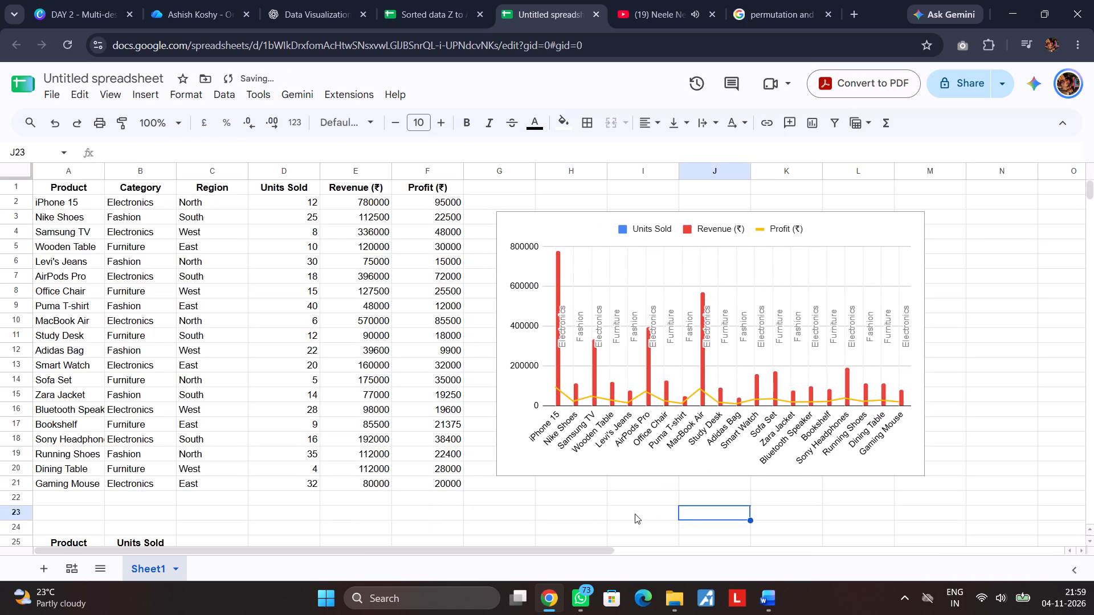
pyautogui.moveTo(833, 220); pyautogui.dragTo(888, 213)
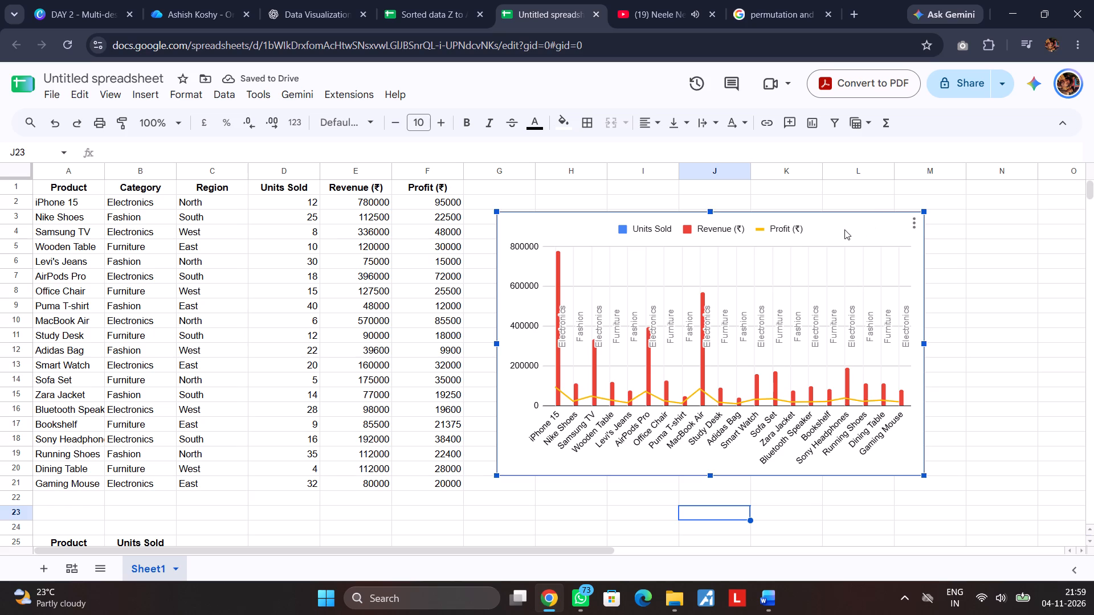
pyautogui.moveTo(844, 229); pyautogui.dragTo(911, 222)
# Review all the split tables and their charts down the sheet, from the units sold chart to the region profit chart.
pyautogui.scroll(-3, 560, 508)
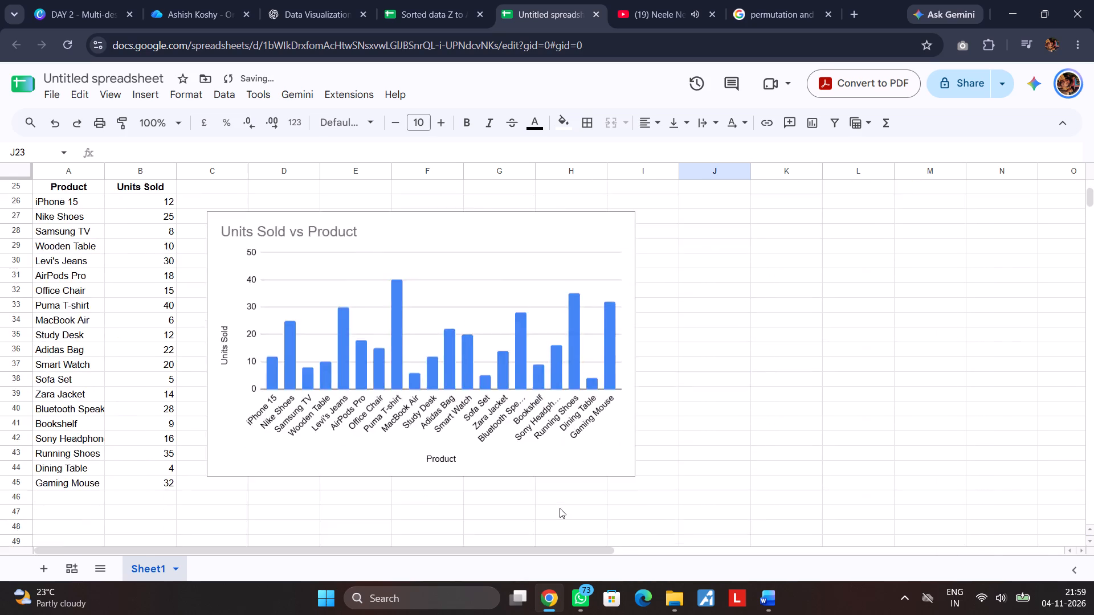
pyautogui.scroll(-20, 560, 508)
pyautogui.scroll(-4, 560, 508)
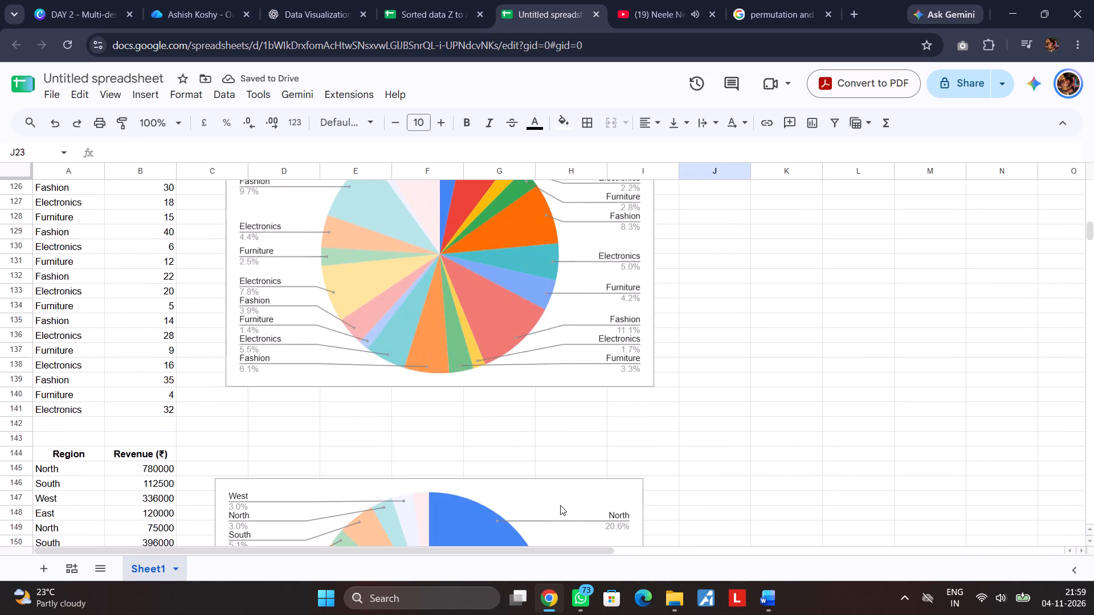
pyautogui.scroll(-20, 560, 505)
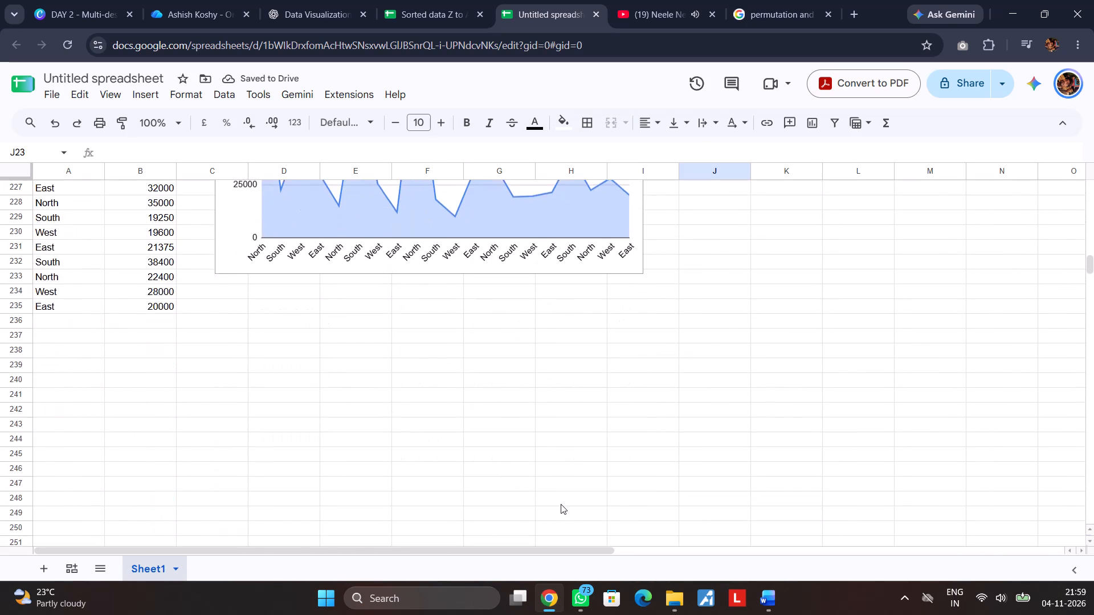
pyautogui.scroll(-1, 561, 504)
pyautogui.scroll(10, 561, 504)
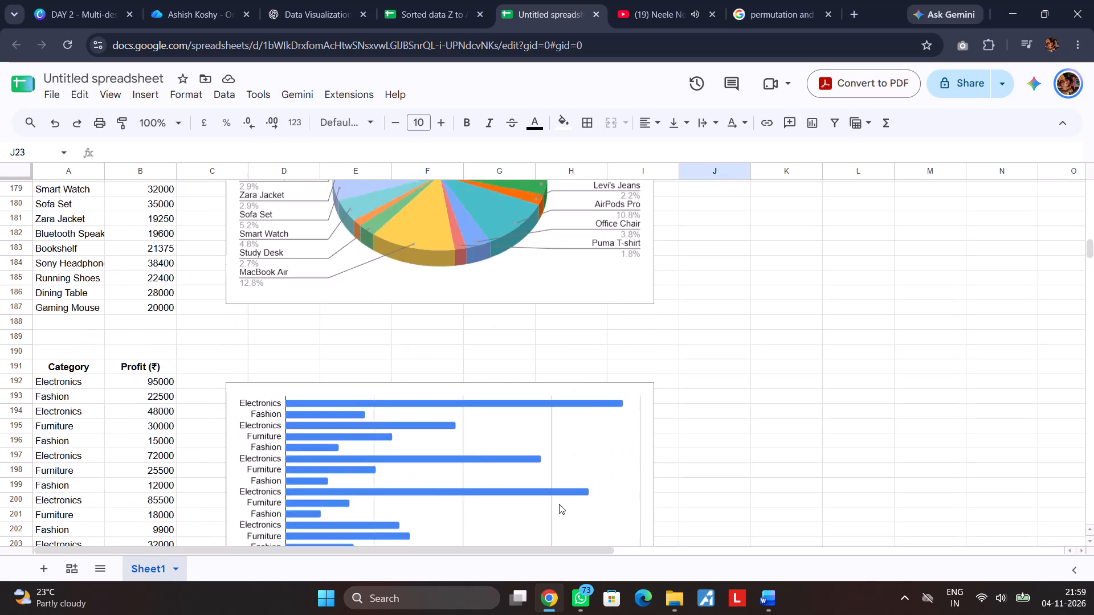
pyautogui.scroll(20, 559, 504)
pyautogui.scroll(12, 559, 504)
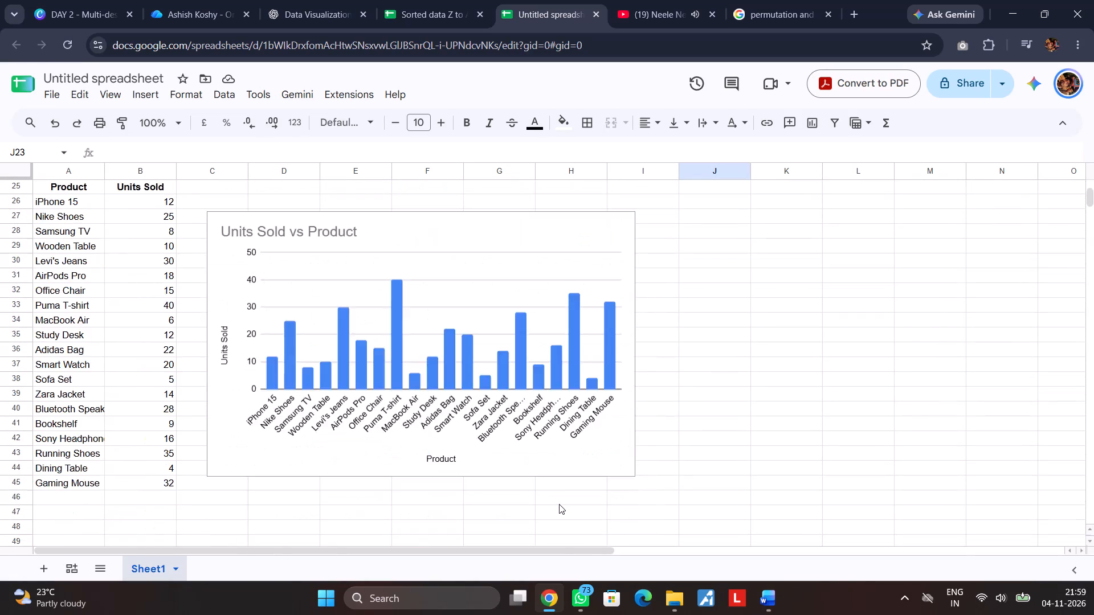
pyautogui.scroll(10, 559, 504)
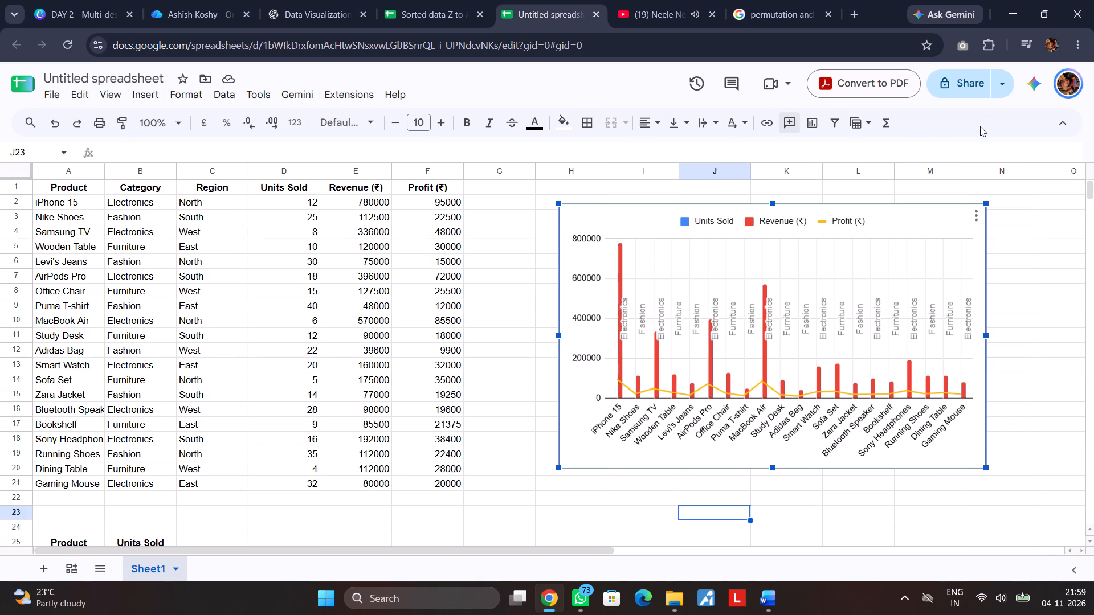
# Start sharing the untitled spreadsheet.
pyautogui.click(969, 86)
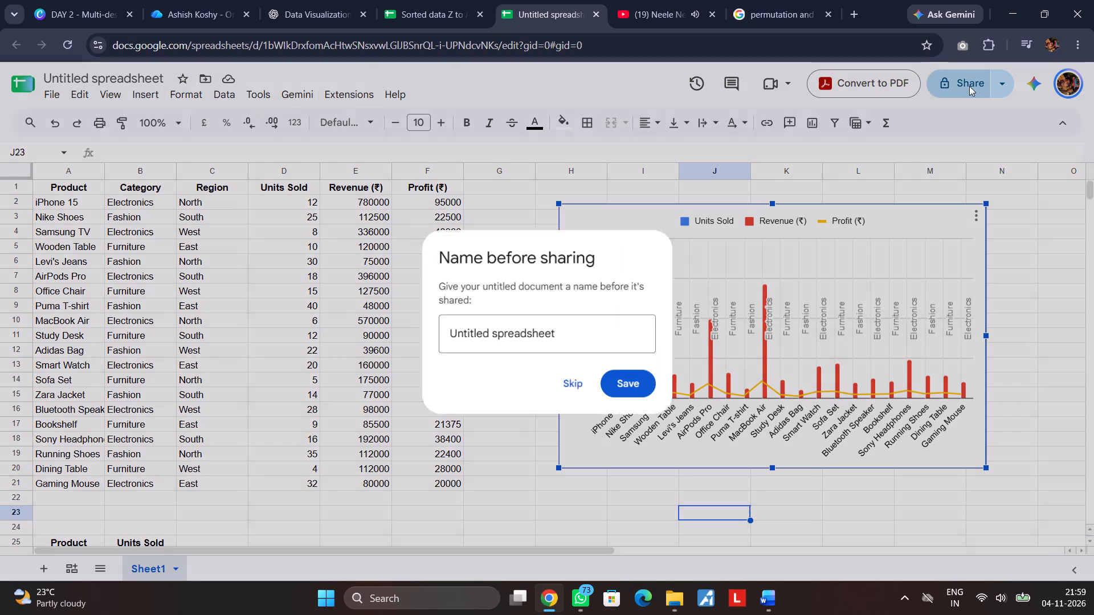
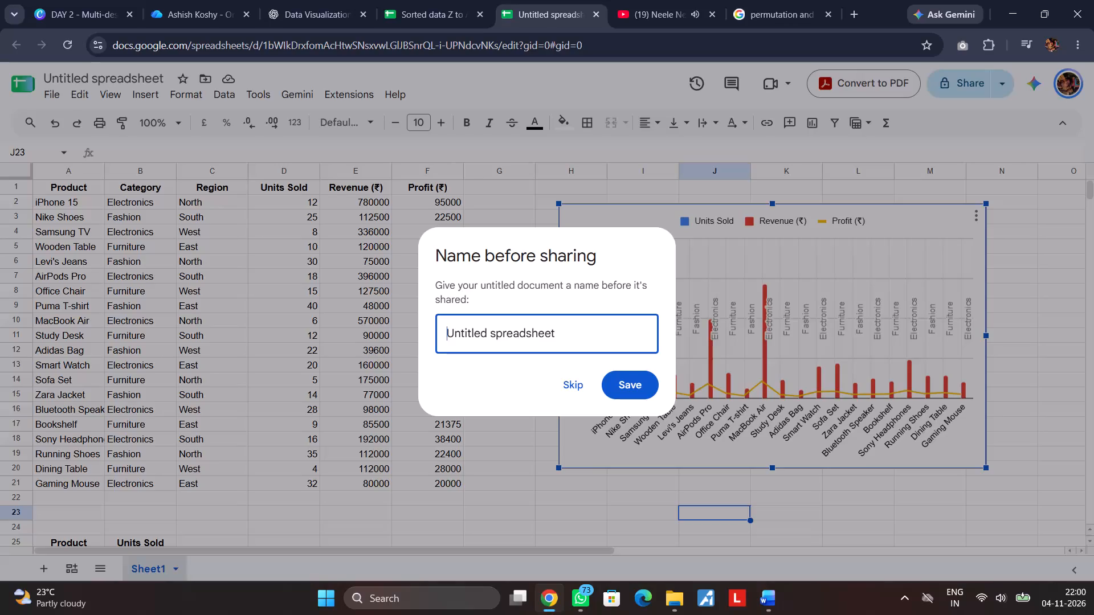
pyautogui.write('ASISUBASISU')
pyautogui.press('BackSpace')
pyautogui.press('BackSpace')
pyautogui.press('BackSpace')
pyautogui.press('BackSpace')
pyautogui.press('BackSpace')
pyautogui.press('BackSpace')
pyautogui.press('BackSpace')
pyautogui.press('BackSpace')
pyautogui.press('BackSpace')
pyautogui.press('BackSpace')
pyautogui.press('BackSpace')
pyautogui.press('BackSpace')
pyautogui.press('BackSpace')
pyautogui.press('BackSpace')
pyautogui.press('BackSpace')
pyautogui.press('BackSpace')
# Replace the default spreadsheet name in the pre-sharing naming prompt with a title starting "10 Visual".
pyautogui.press('Right')
pyautogui.press('Right')
pyautogui.press('Right')
pyautogui.press('Right')
pyautogui.press('Right')
pyautogui.press('Right')
pyautogui.press('Right')
pyautogui.press('Right')
pyautogui.press('Right')
pyautogui.press('Right')
pyautogui.press('Right')
pyautogui.press('Right')
pyautogui.press('Right')
pyautogui.press('Right')
pyautogui.press('Right')
pyautogui.press('Right')
pyautogui.press('Right')
pyautogui.press('Right')
pyautogui.press('Right')
pyautogui.press('Right')
pyautogui.press('BackSpace')
pyautogui.press('BackSpace')
pyautogui.press('BackSpace')
pyautogui.press('BackSpace')
pyautogui.press('BackSpace')
pyautogui.press('BackSpace')
pyautogui.press('BackSpace')
pyautogui.press('BackSpace')
pyautogui.press('BackSpace')
pyautogui.press('BackSpace')
pyautogui.press('BackSpace')
pyautogui.press('BackSpace')
pyautogui.press('BackSpace')
pyautogui.press('BackSpace')
pyautogui.press('BackSpace')
pyautogui.press('BackSpace')
pyautogui.press('BackSpace')
pyautogui.press('BackSpace')
pyautogui.press('BackSpace')
pyautogui.press('BackSpace')
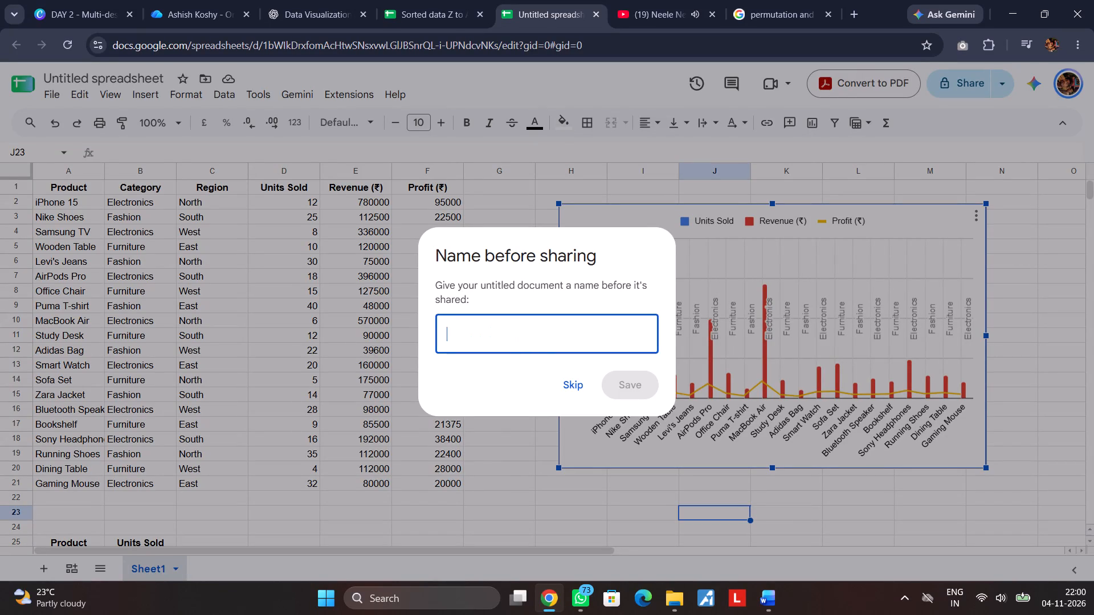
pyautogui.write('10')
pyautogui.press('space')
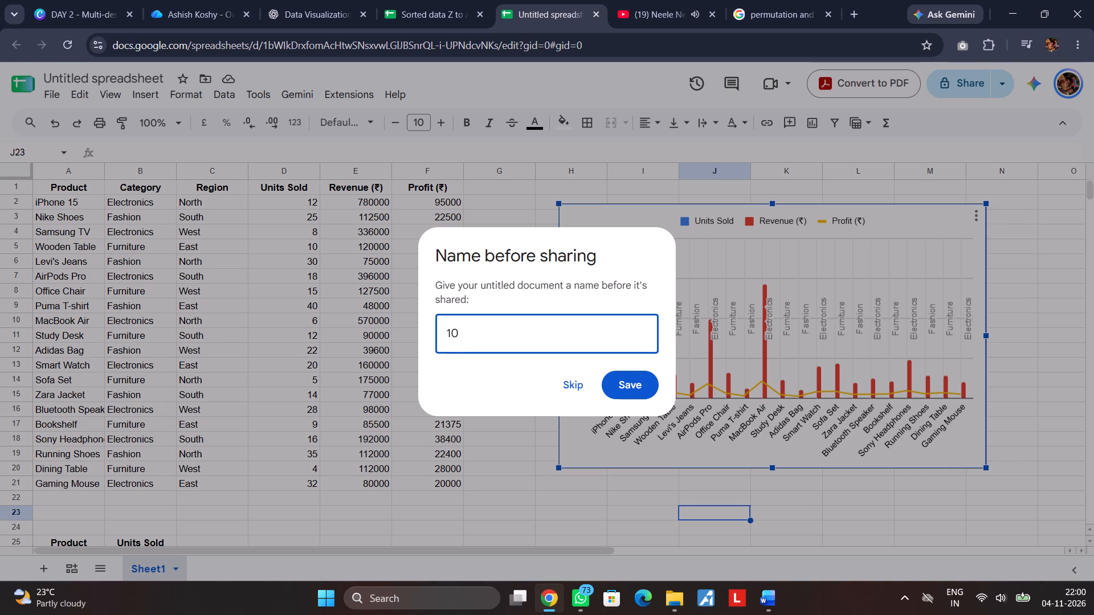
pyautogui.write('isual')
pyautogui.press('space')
# Complete the spreadsheet name as "10 Visual Representation With different data sets" and save it.
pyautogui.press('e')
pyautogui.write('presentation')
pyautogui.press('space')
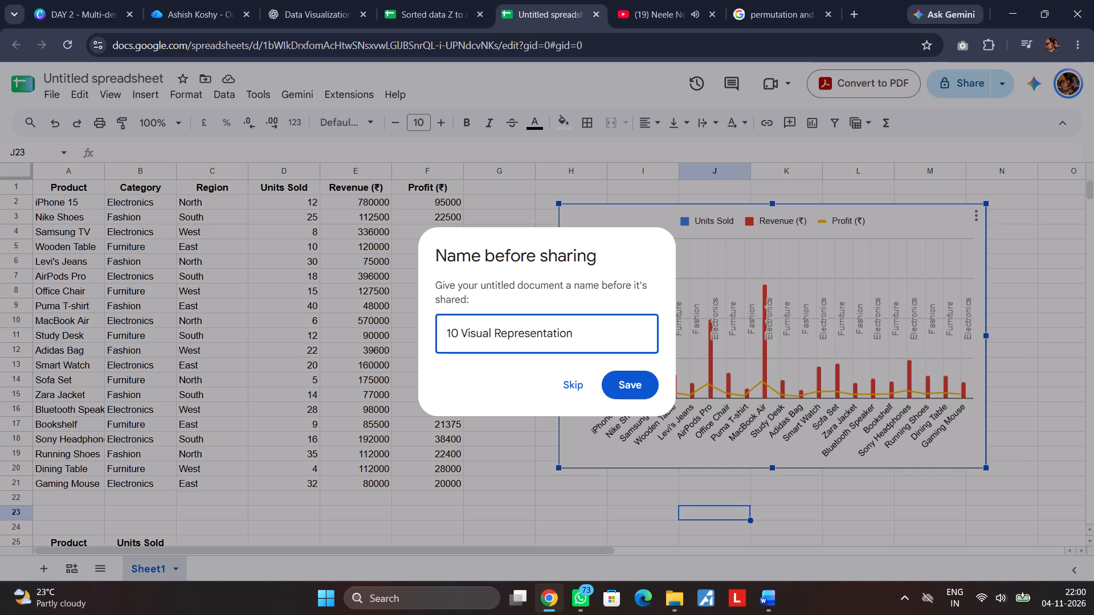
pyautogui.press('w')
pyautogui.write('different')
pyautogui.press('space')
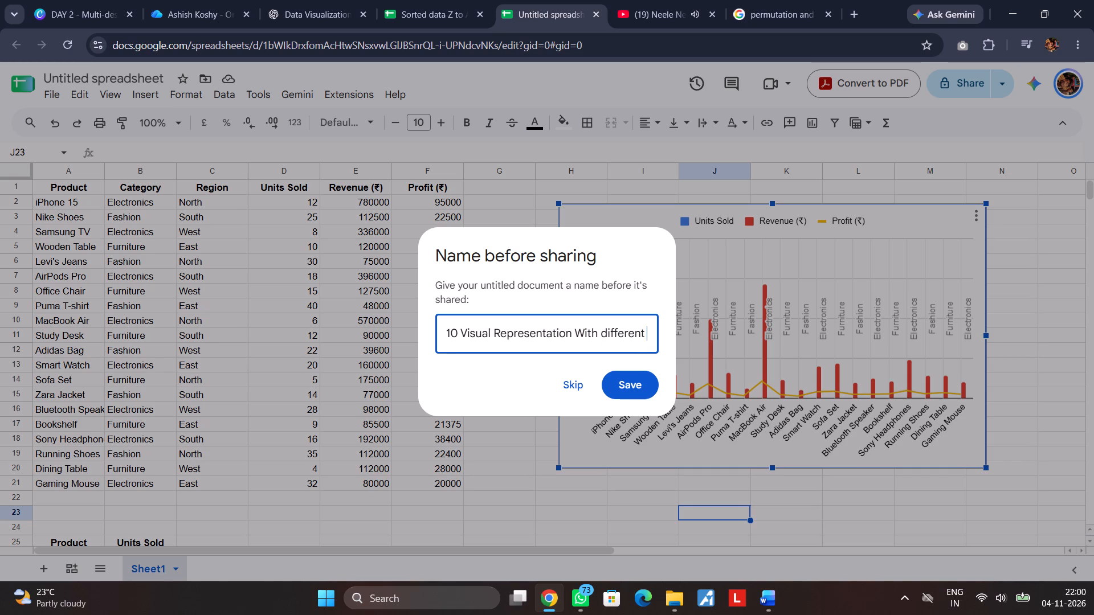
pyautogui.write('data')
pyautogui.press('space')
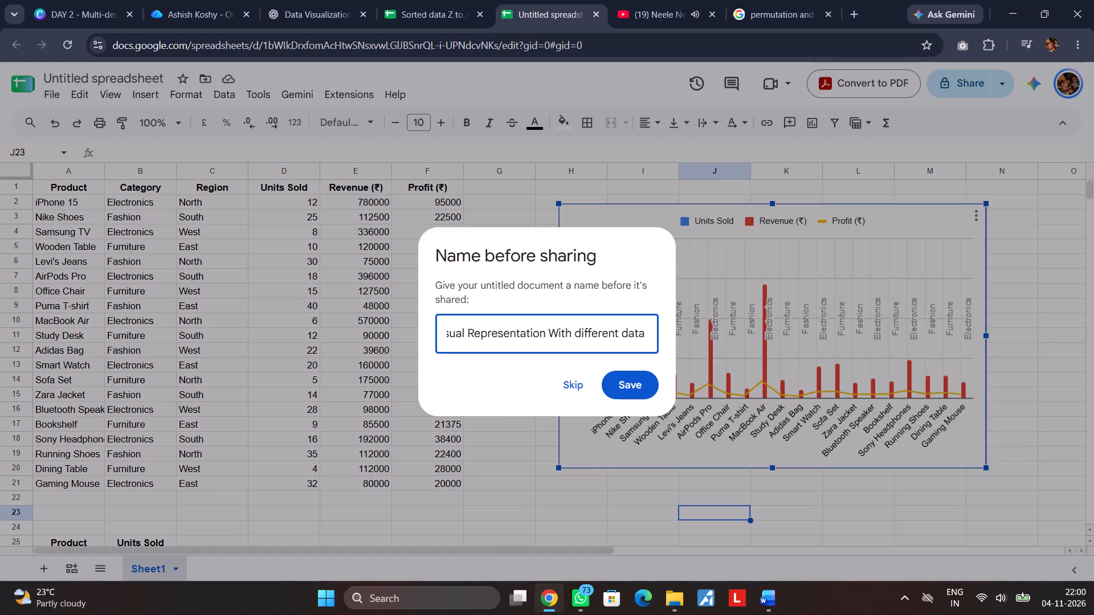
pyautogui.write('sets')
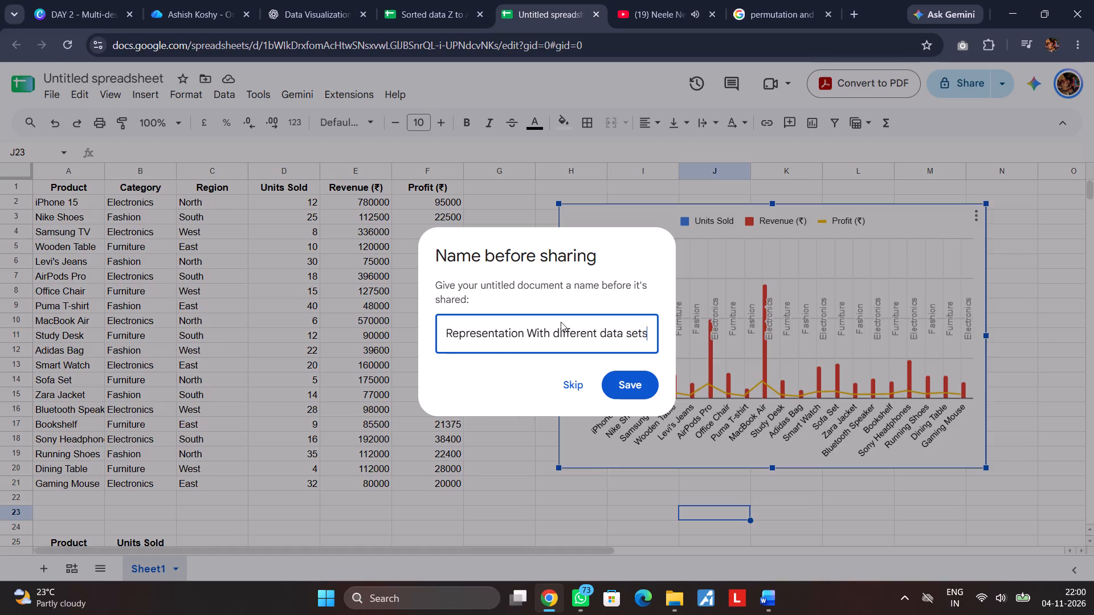
pyautogui.click(627, 386)
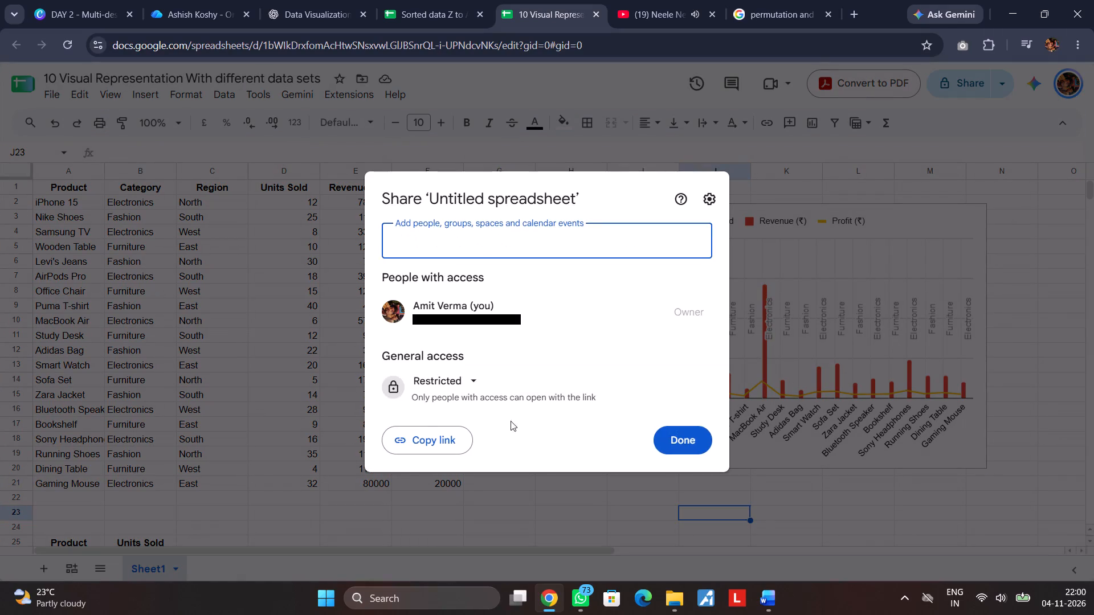
# Copy the spreadsheet's sharing link.
pyautogui.click(442, 437)
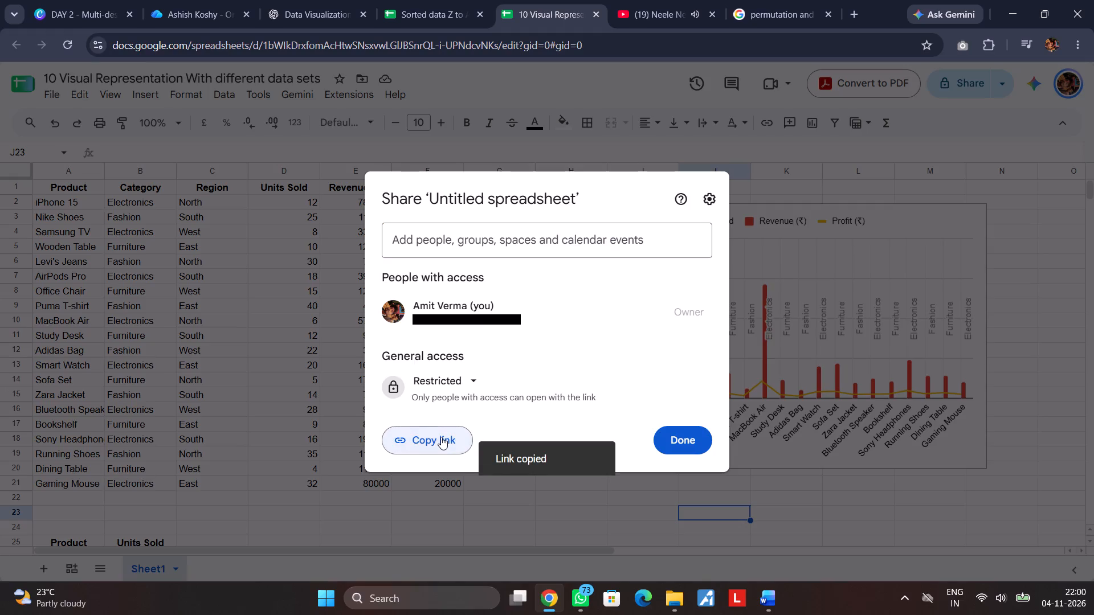
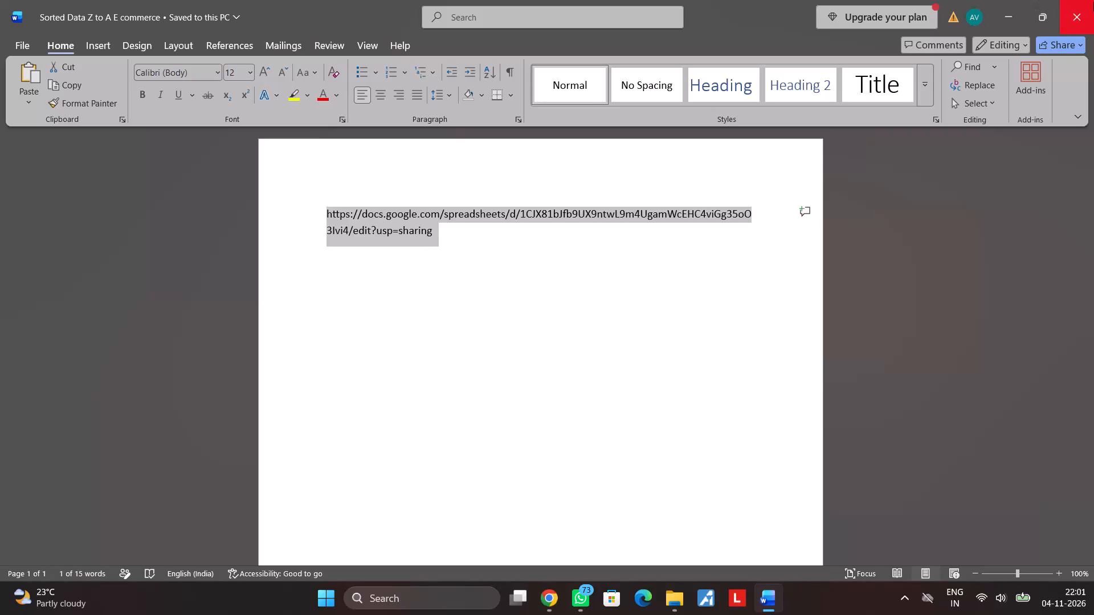
# Create a new blank document in Microsoft Word, separate from the sorted data link document.
pyautogui.click(20, 43)
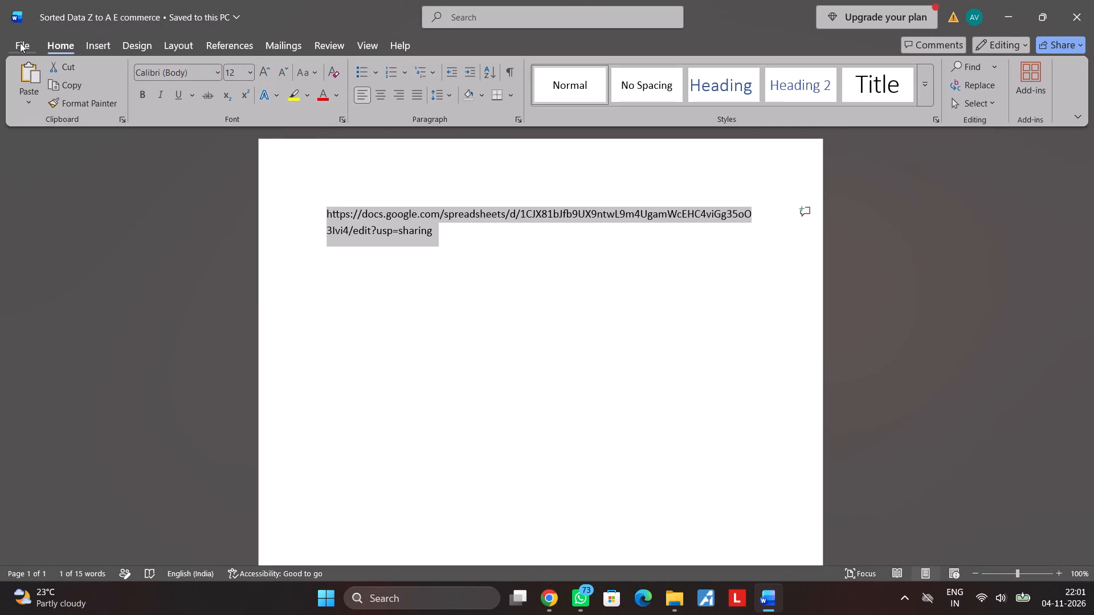
pyautogui.click(185, 138)
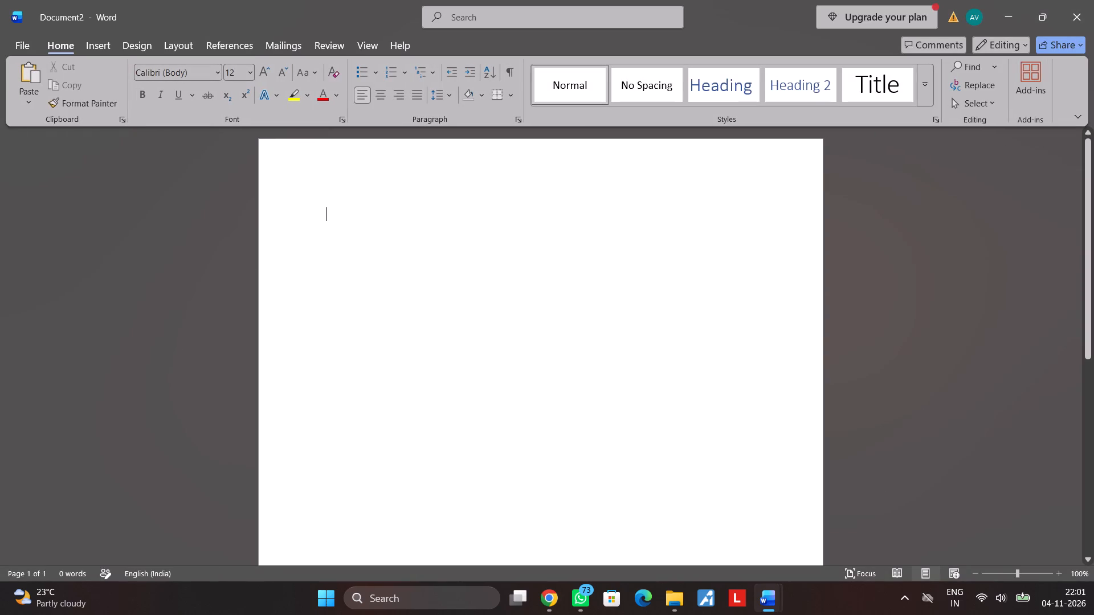
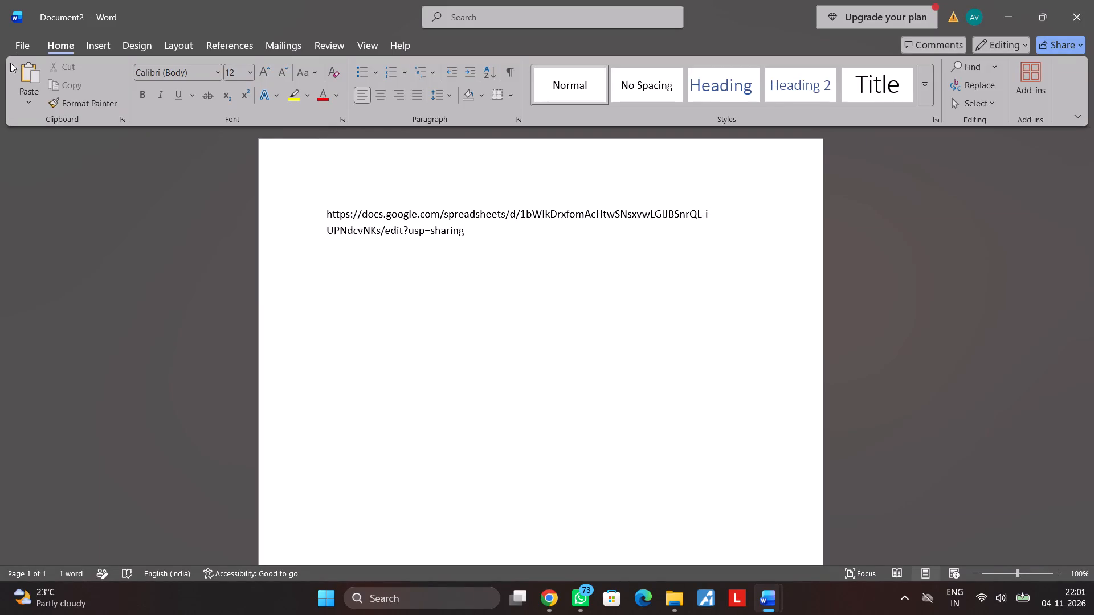
pyautogui.click(19, 49)
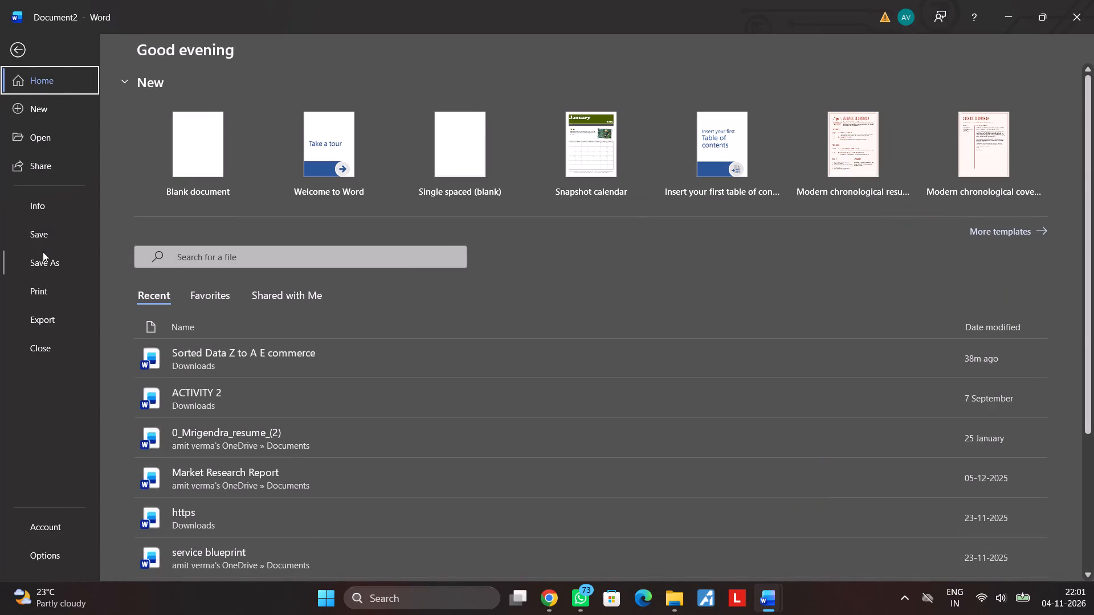
pyautogui.click(43, 263)
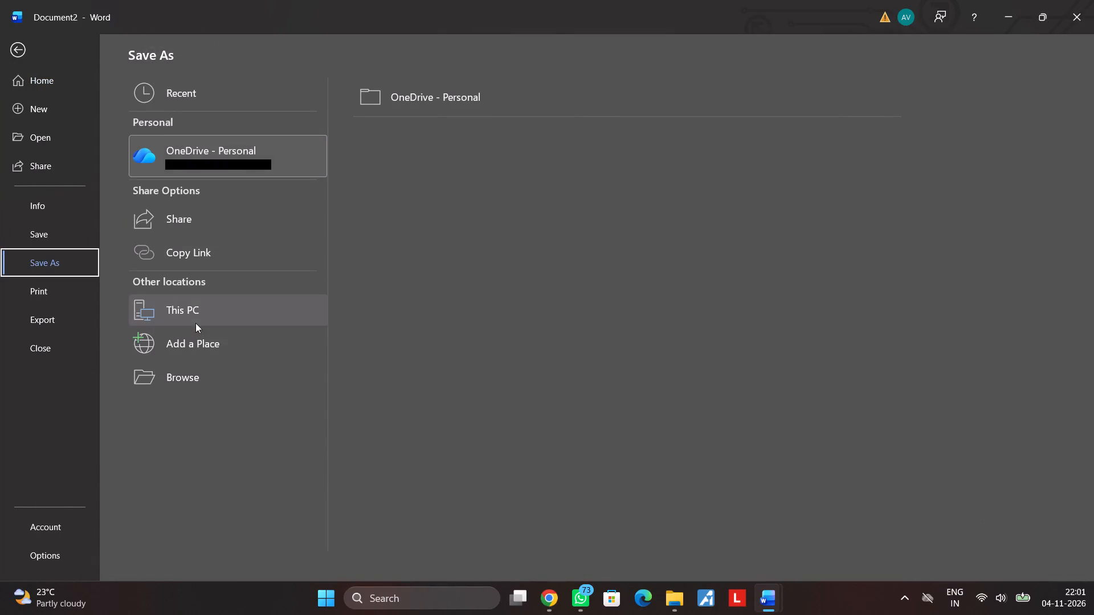
pyautogui.click(195, 320)
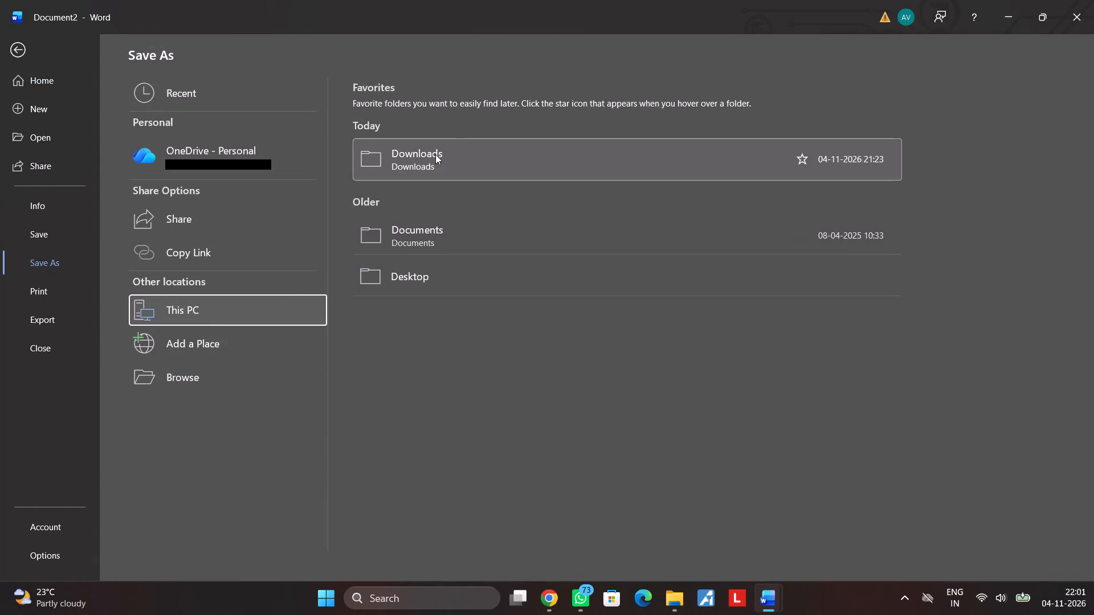
pyautogui.click(435, 158)
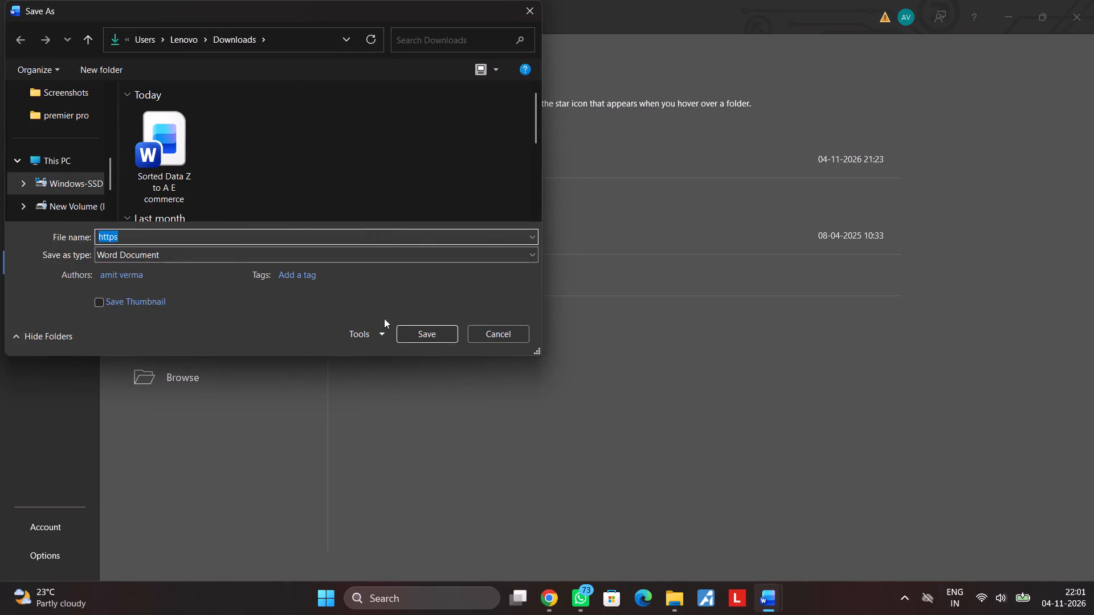
pyautogui.press('BackSpace')
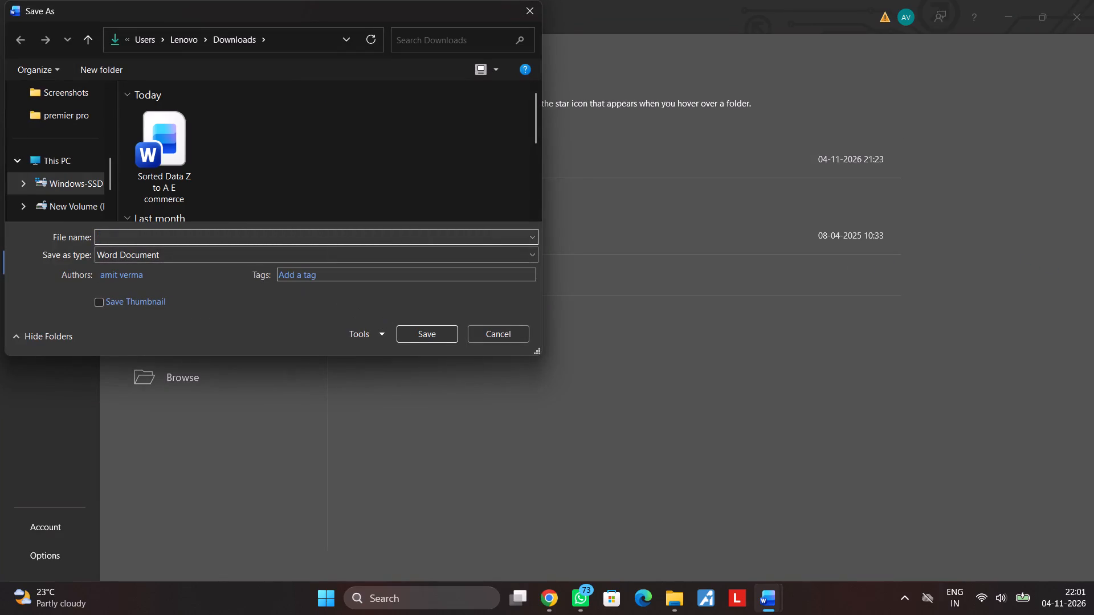
pyautogui.write('10')
pyautogui.press('space')
pyautogui.write('visuals')
pyautogui.press('space')
pyautogui.write('rep')
pyautogui.press('BackSpace')
pyautogui.press('BackSpace')
pyautogui.press('BackSpace')
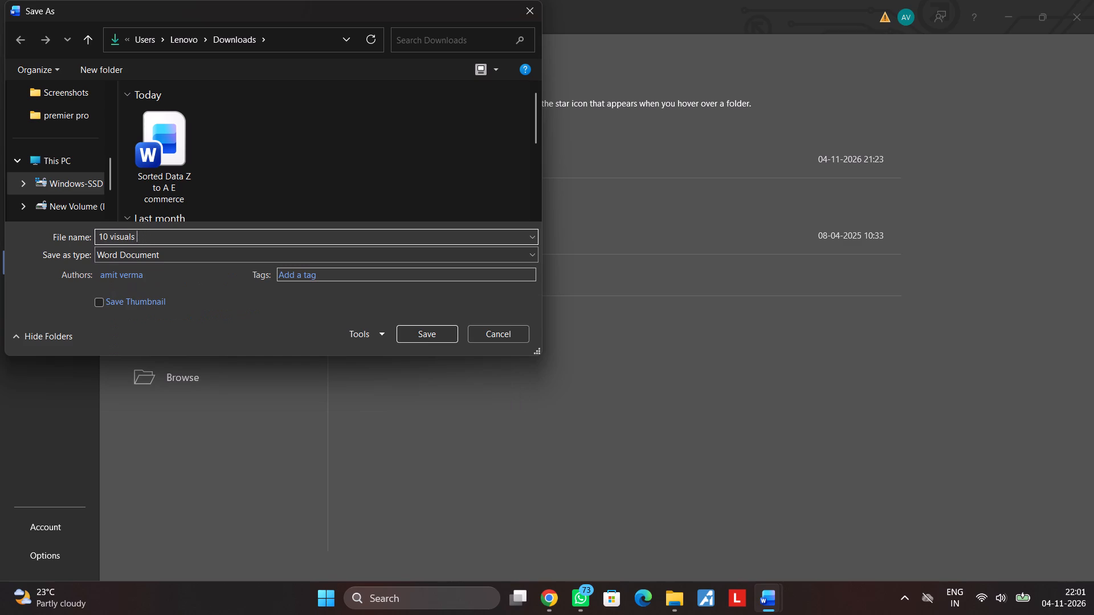
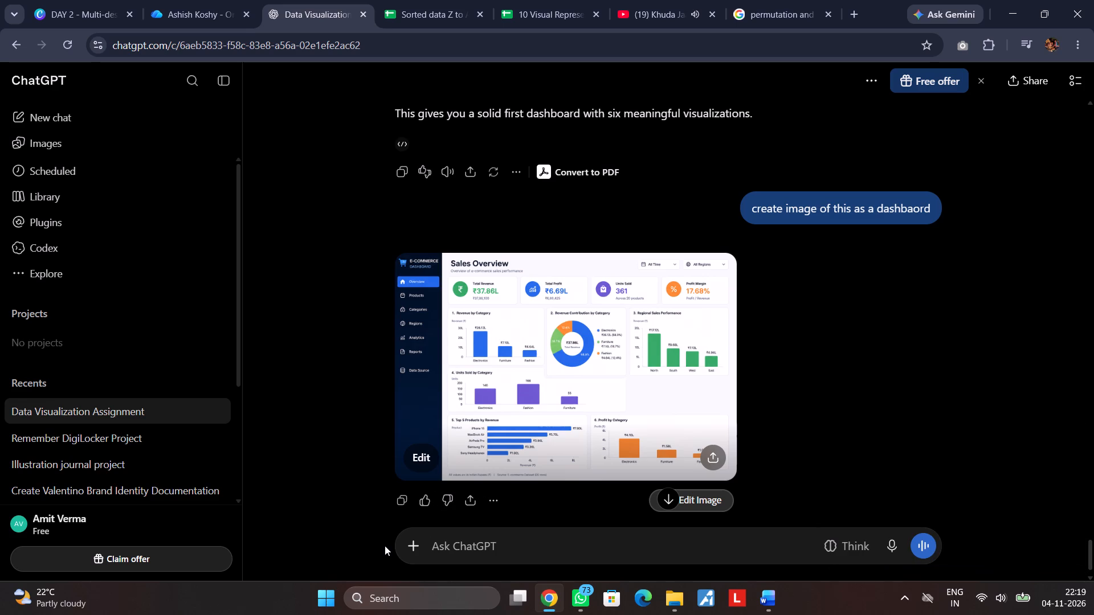
# Review page 6 of the DAY 2 Canva document, covering static versus interactive visualization, dashboard design principles and the first sales dashboard assignment.
pyautogui.click(84, 0)
pyautogui.scroll(-16, 636, 428)
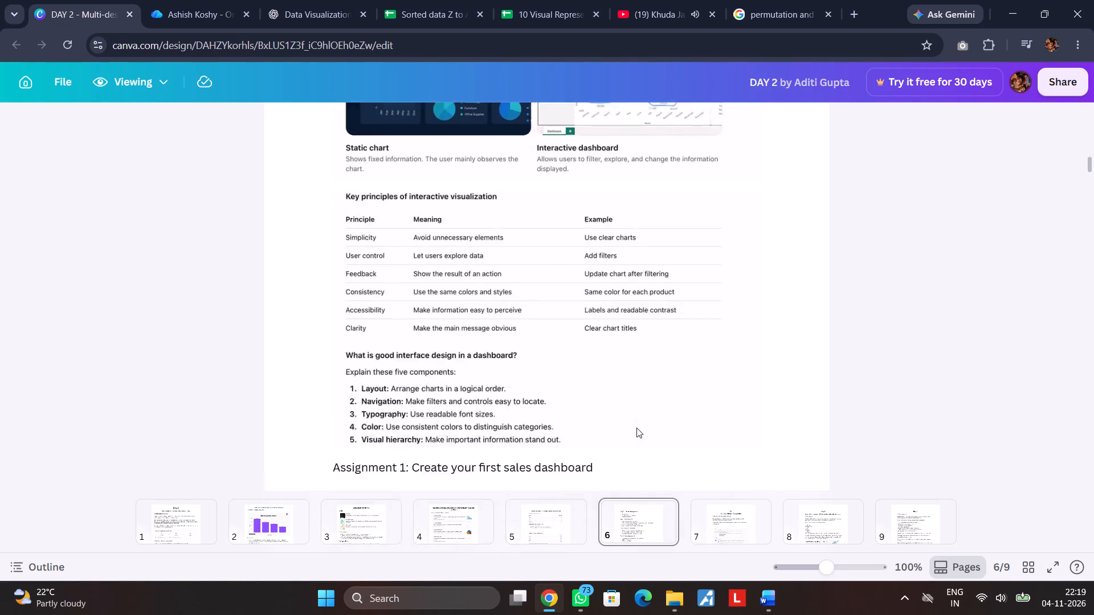
pyautogui.scroll(-3, 636, 428)
pyautogui.scroll(6, 636, 428)
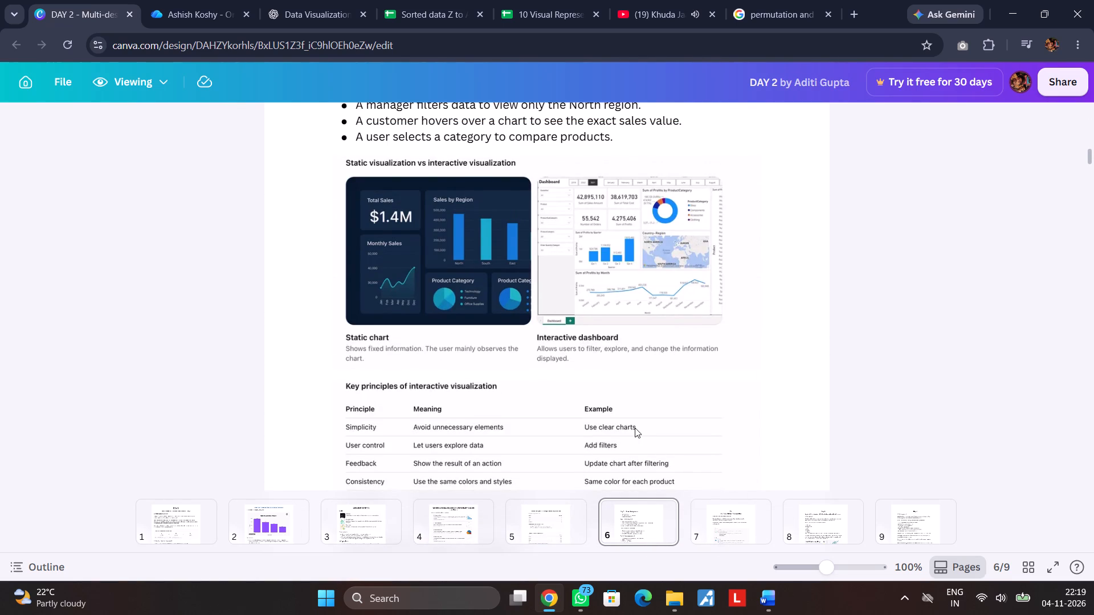
# Review the DAY 2 Canva document's sample dashboards, dashboard requirements and project briefs, ending at the home assignment list.
pyautogui.scroll(-10, 635, 428)
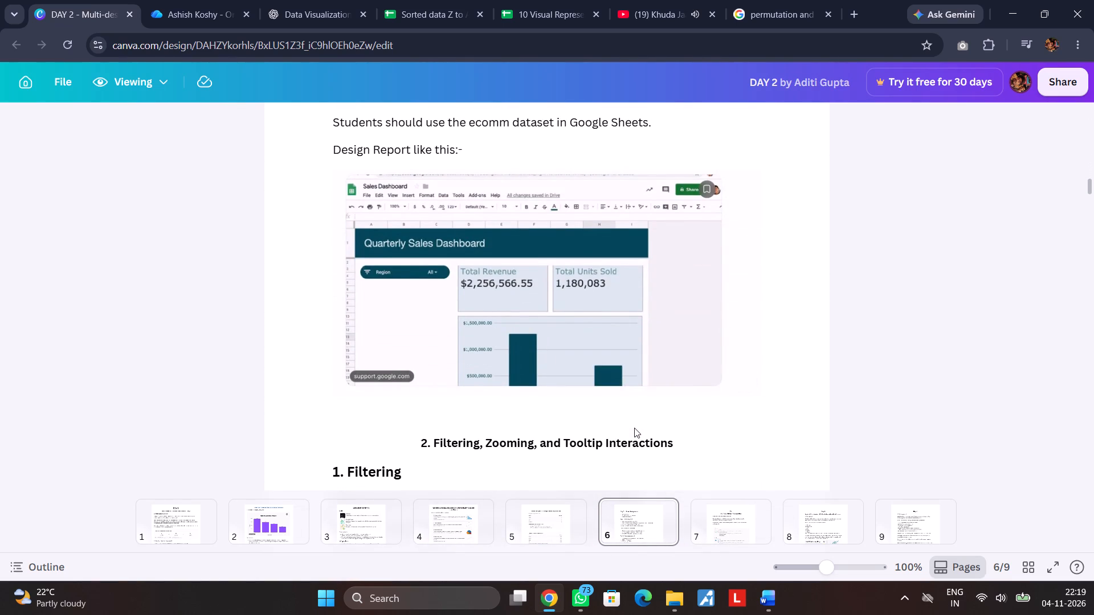
pyautogui.scroll(-18, 634, 428)
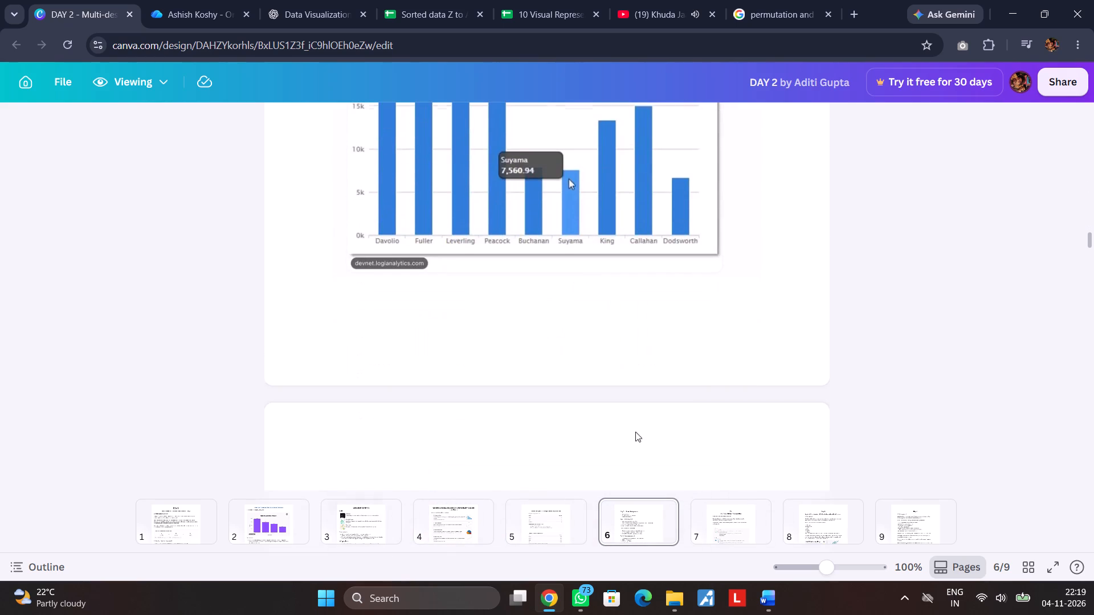
pyautogui.moveTo(1092, 236); pyautogui.dragTo(1093, 427)
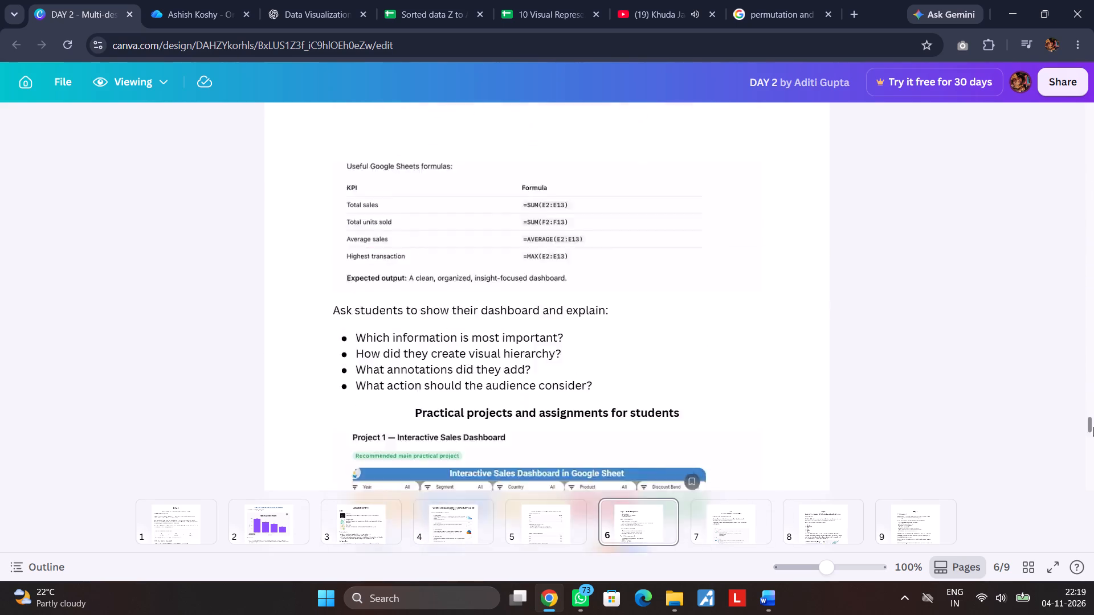
pyautogui.moveTo(1093, 427); pyautogui.dragTo(1087, 482)
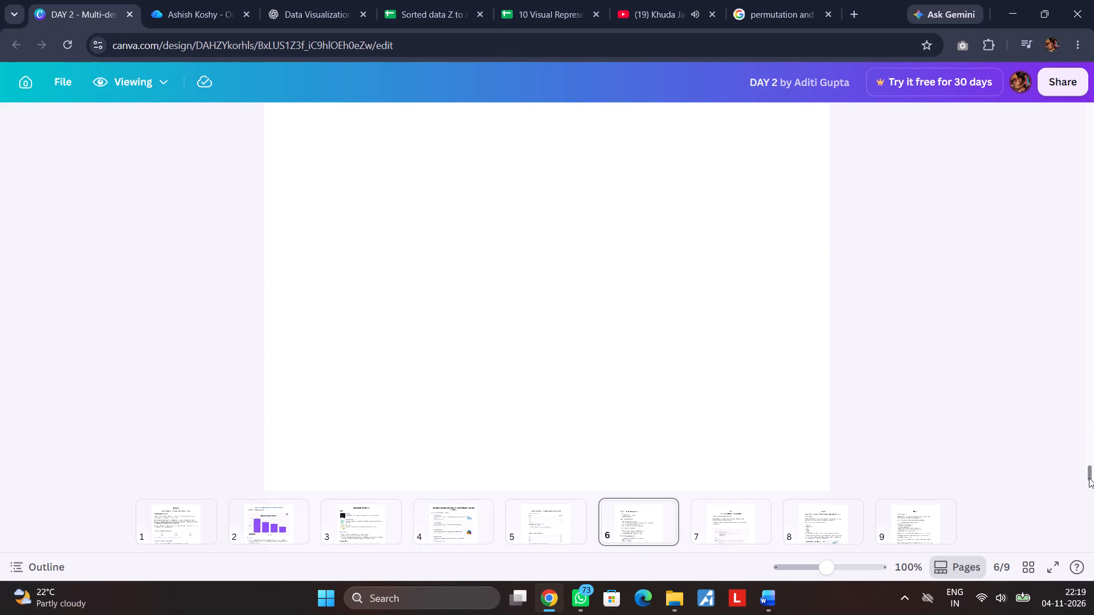
pyautogui.moveTo(1089, 477); pyautogui.dragTo(1089, 499)
pyautogui.moveTo(1089, 477); pyautogui.dragTo(1089, 462)
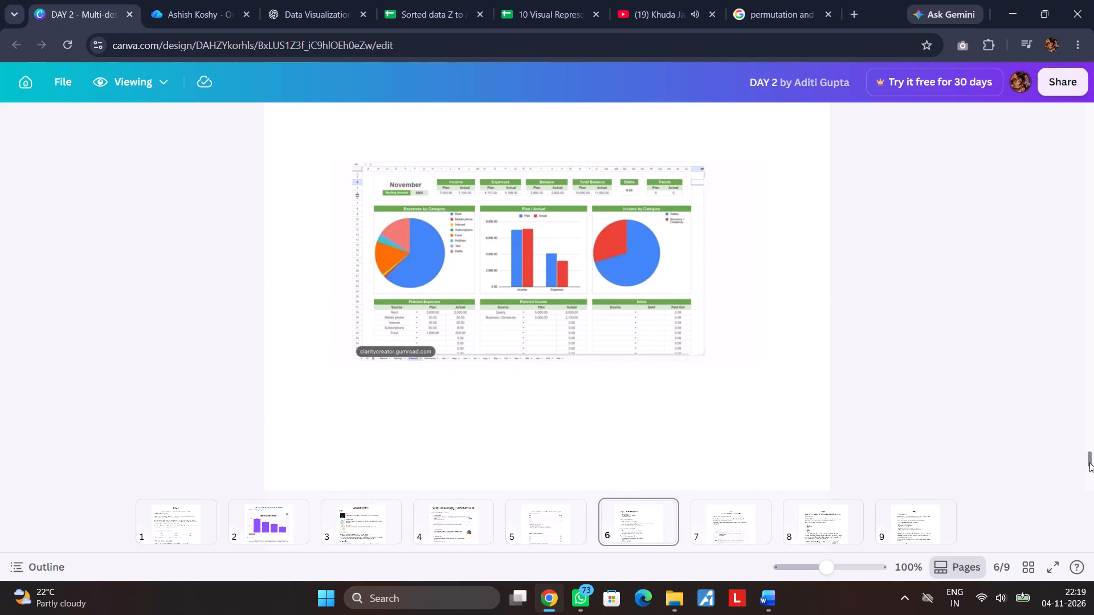
pyautogui.moveTo(1089, 462); pyautogui.dragTo(1089, 462)
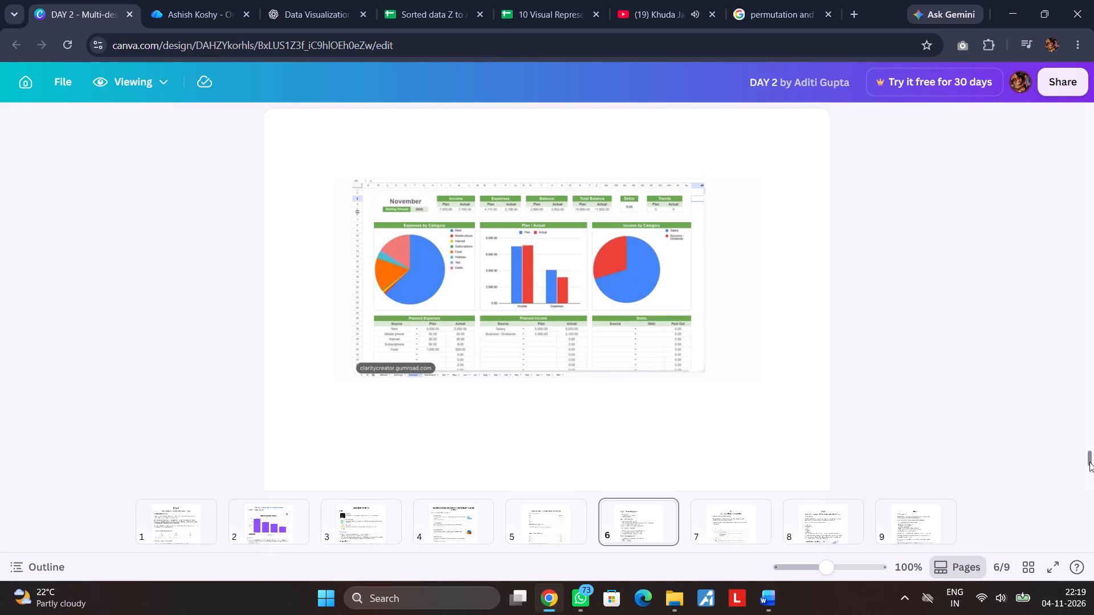
pyautogui.moveTo(1089, 462); pyautogui.dragTo(1090, 445)
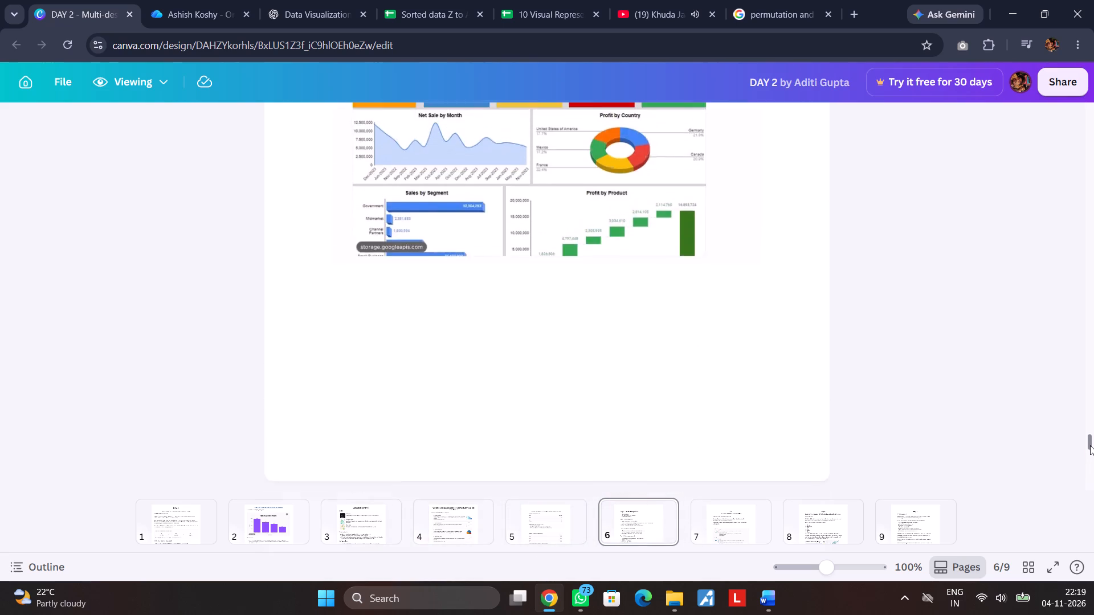
pyautogui.moveTo(1090, 445); pyautogui.dragTo(1091, 439)
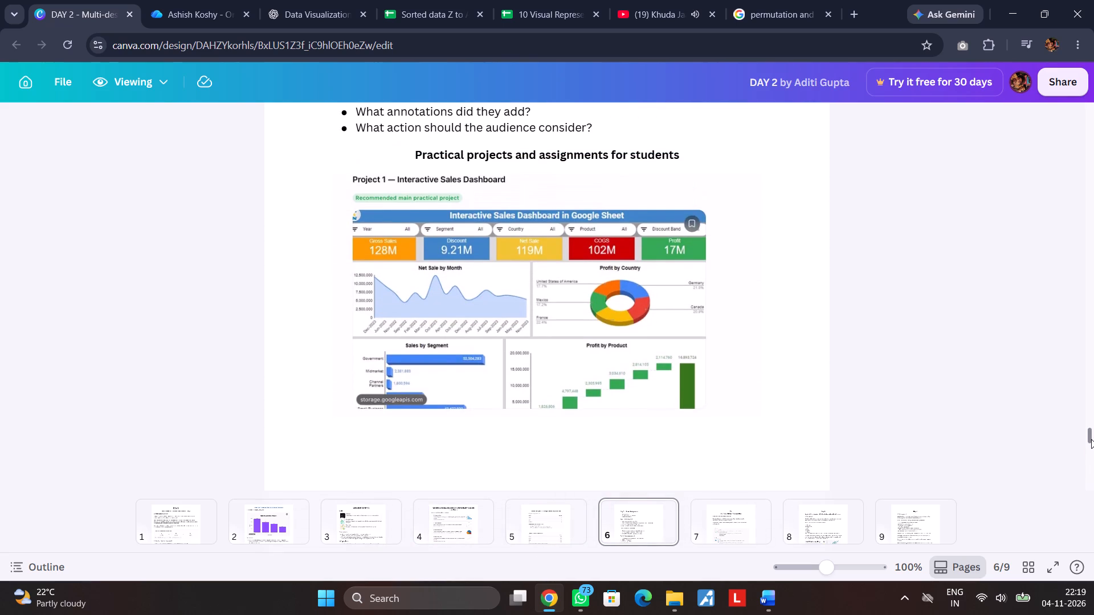
pyautogui.moveTo(1091, 439); pyautogui.dragTo(1093, 404)
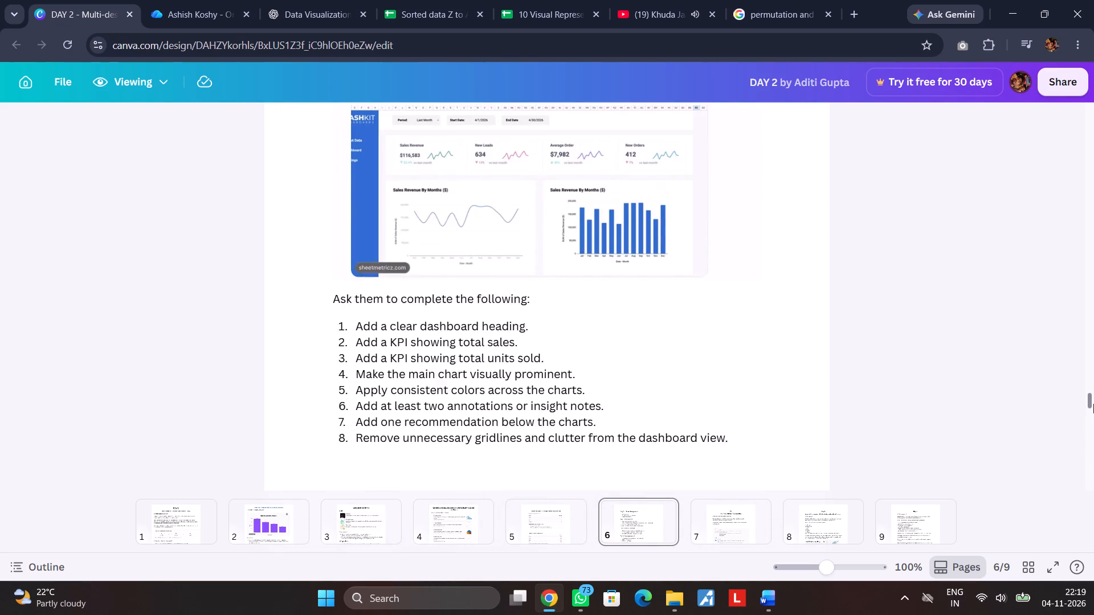
pyautogui.moveTo(1093, 404); pyautogui.dragTo(1093, 403)
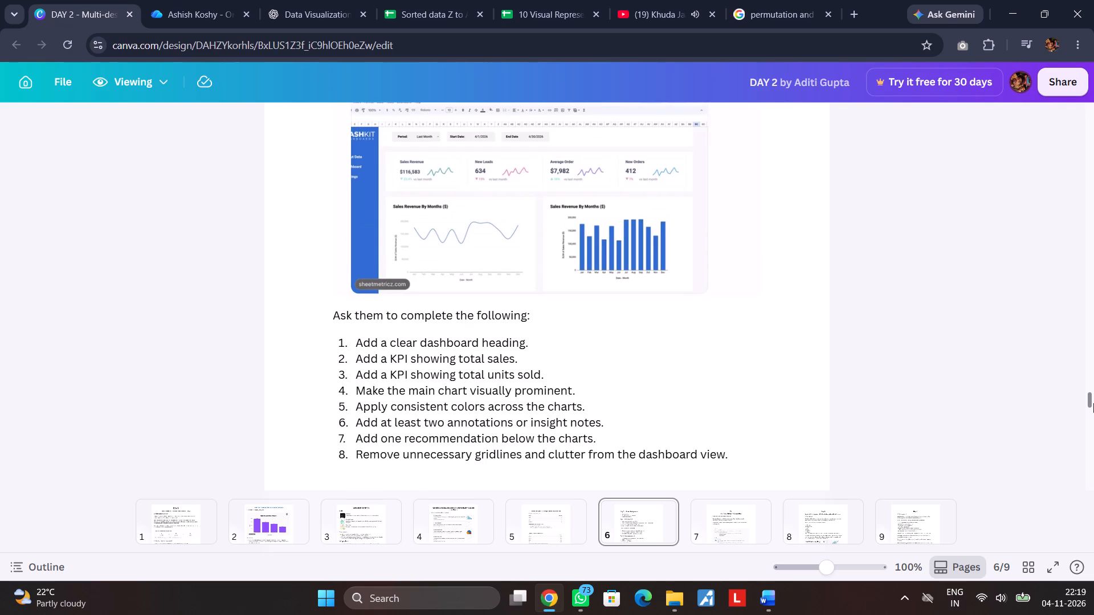
pyautogui.moveTo(1093, 403); pyautogui.dragTo(1093, 280)
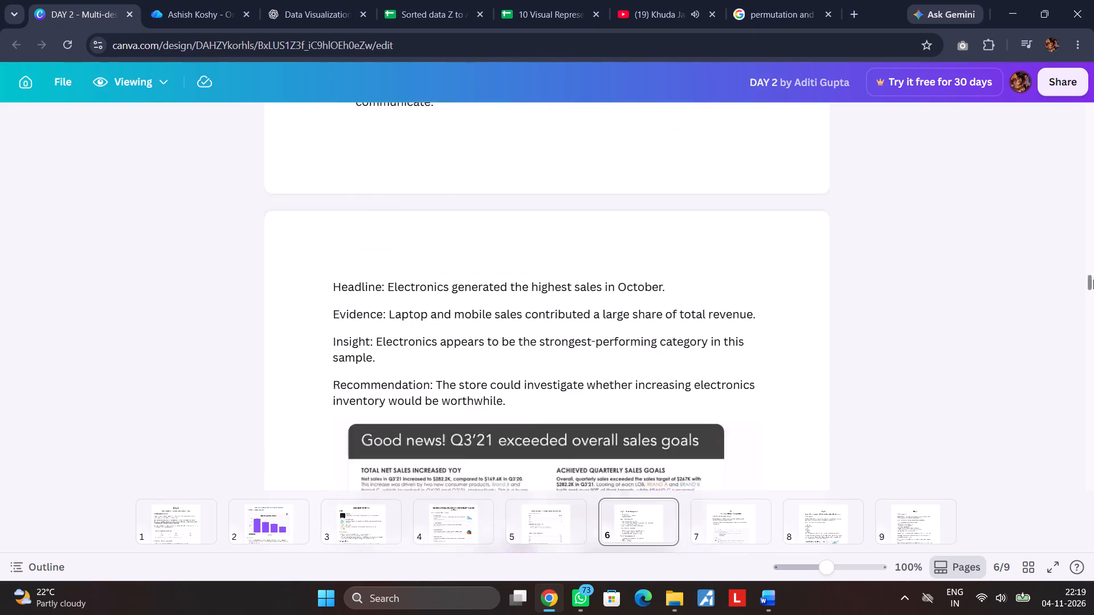
pyautogui.moveTo(1093, 280); pyautogui.dragTo(1093, 113)
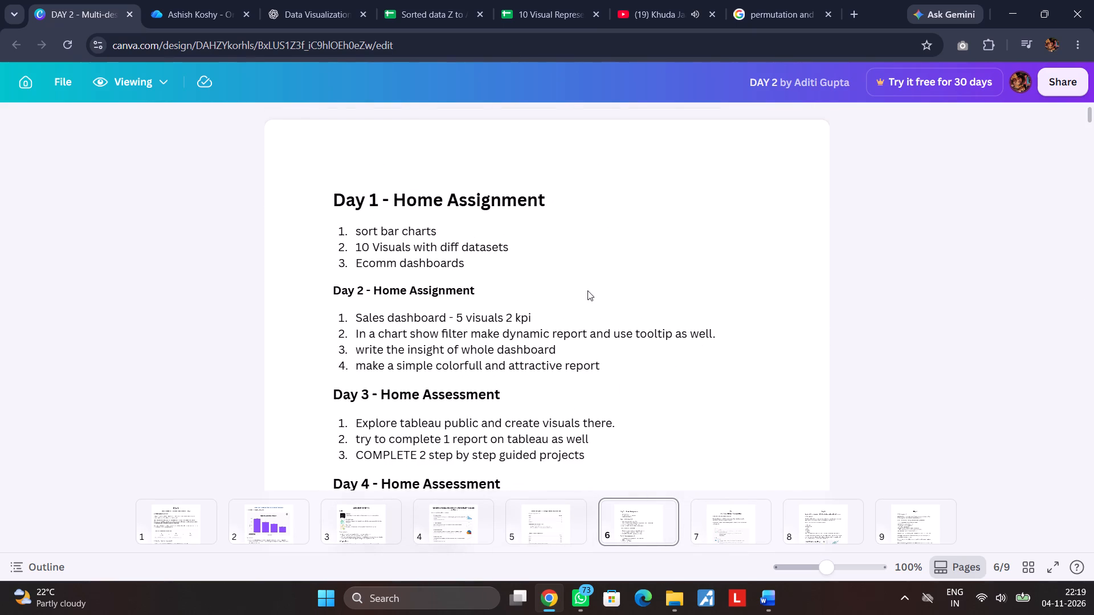
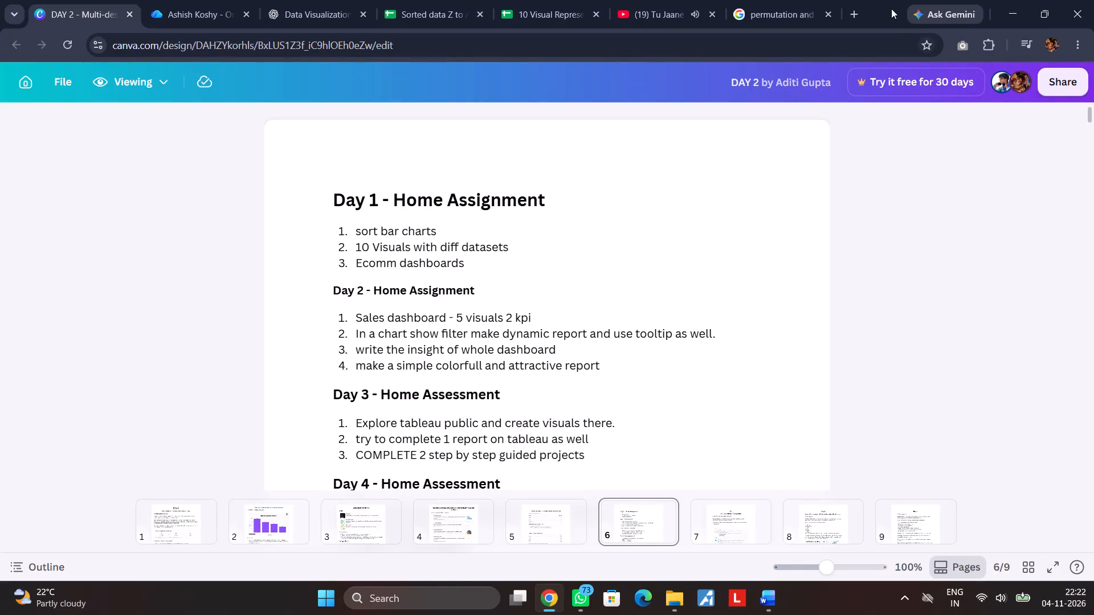
# Search Google for "figma" in a new browser tab.
pyautogui.click(858, 11)
pyautogui.click(764, 47)
pyautogui.write("figma'")
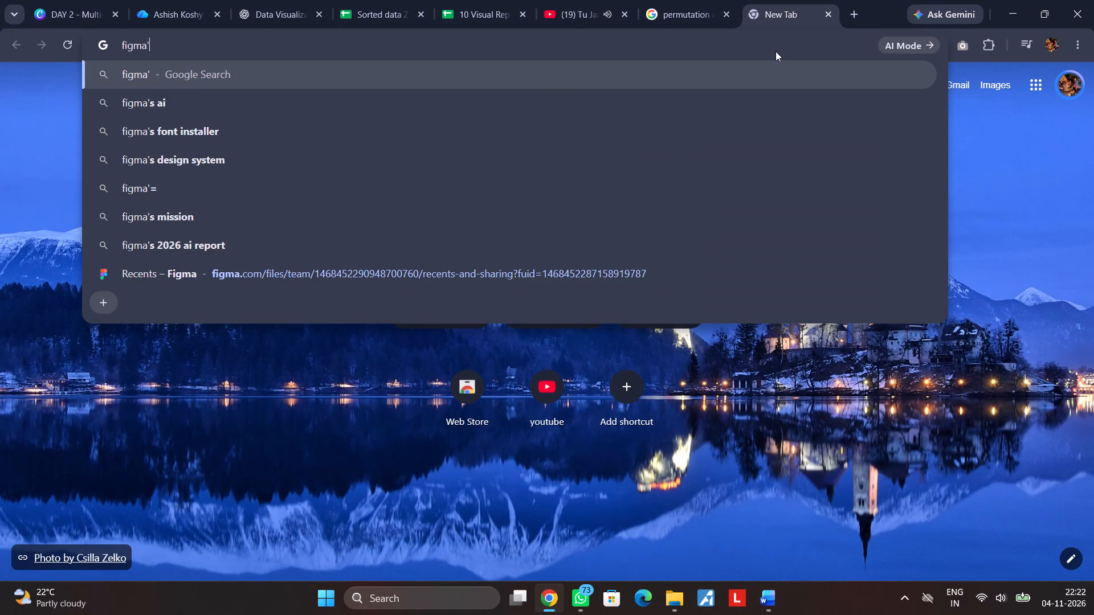
pyautogui.press('BackSpace')
pyautogui.press('Return')
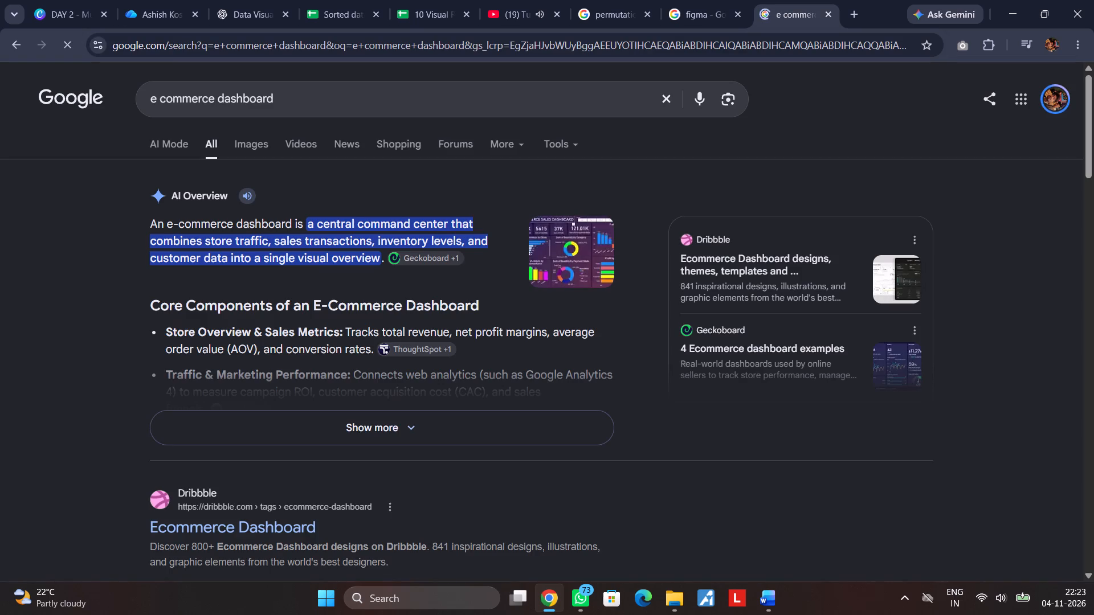
pyautogui.click(259, 138)
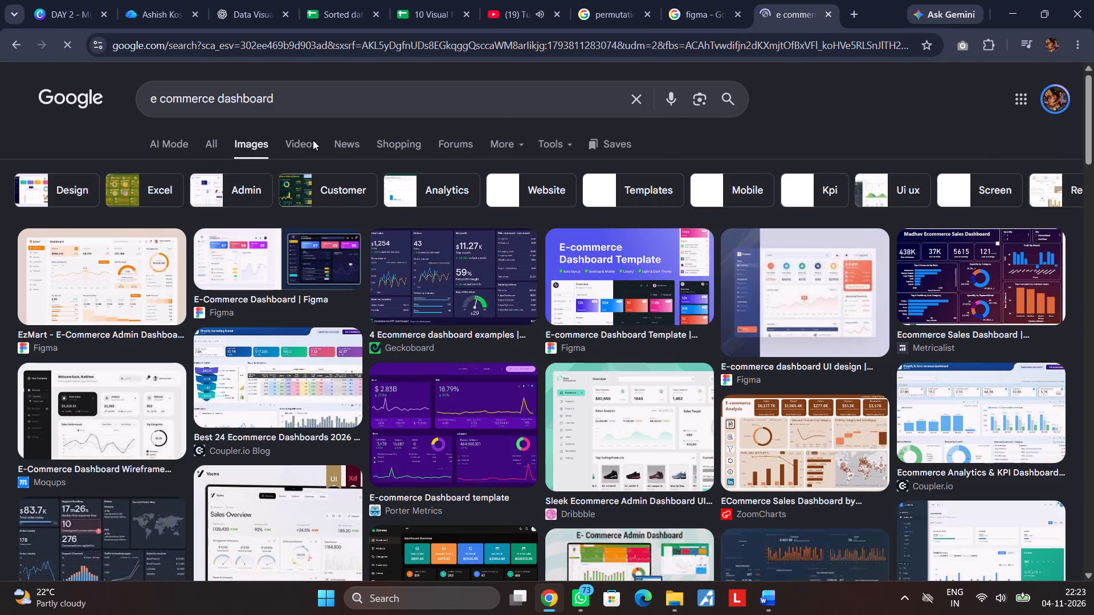
pyautogui.click(74, 286)
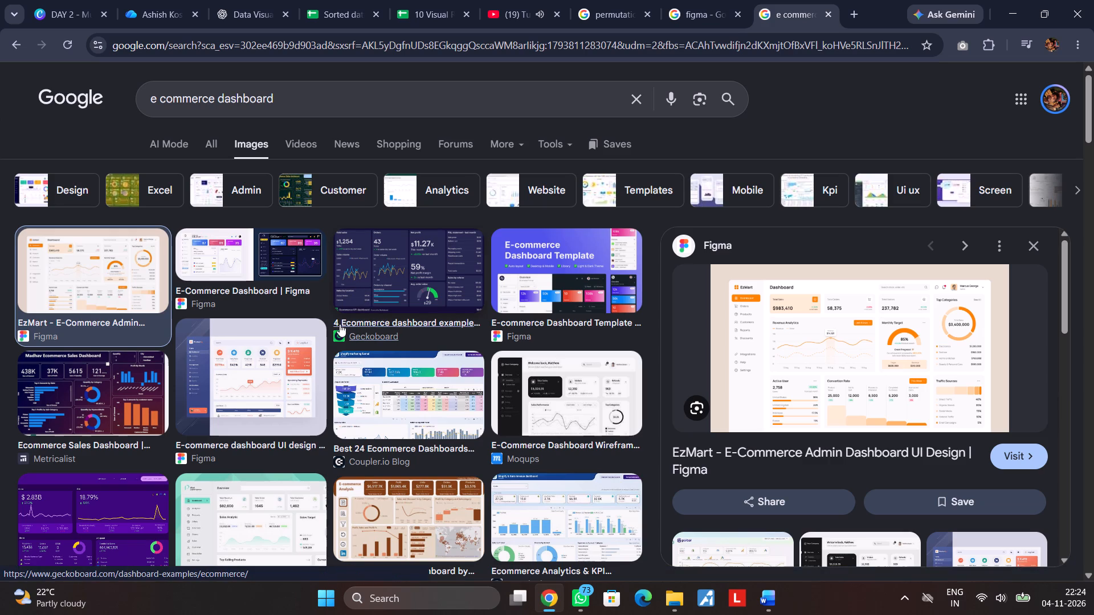
pyautogui.scroll(-1, 340, 324)
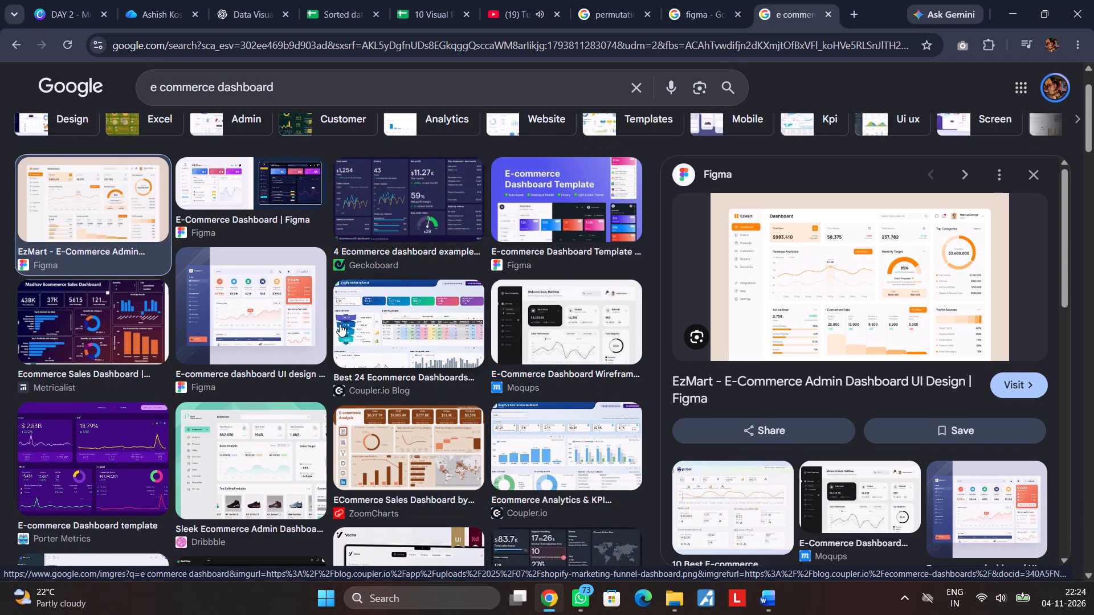
pyautogui.click(127, 343)
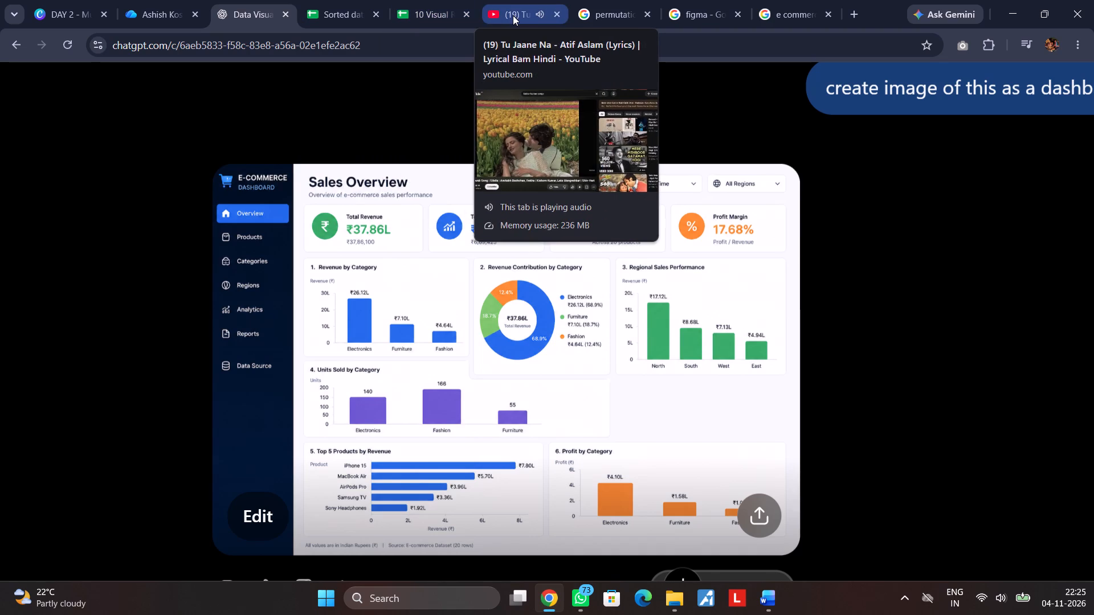
pyautogui.click(329, 21)
pyautogui.click(413, 12)
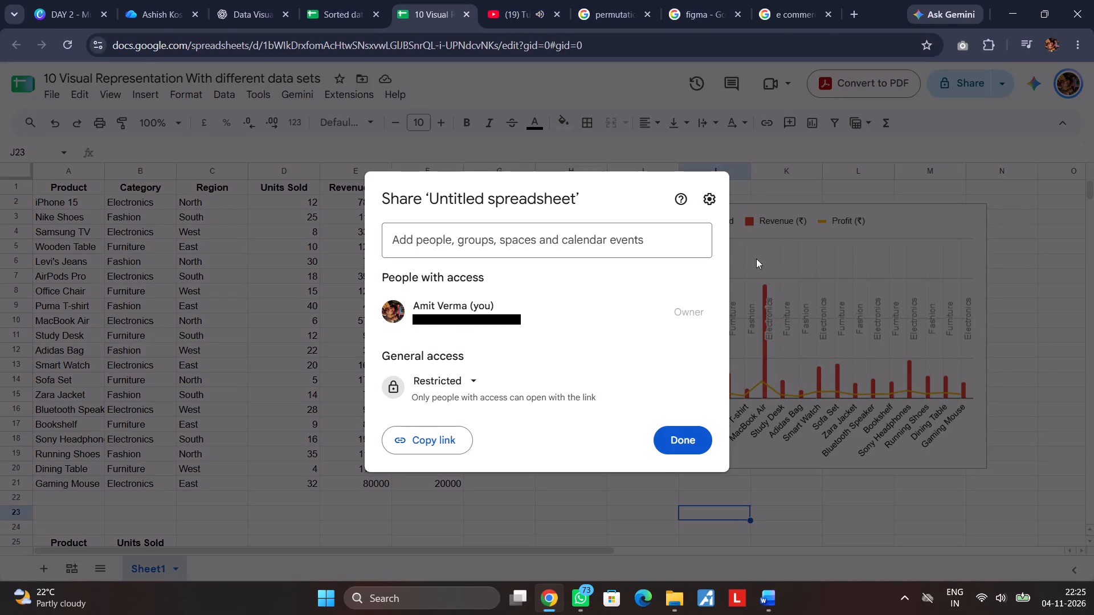
pyautogui.click(676, 445)
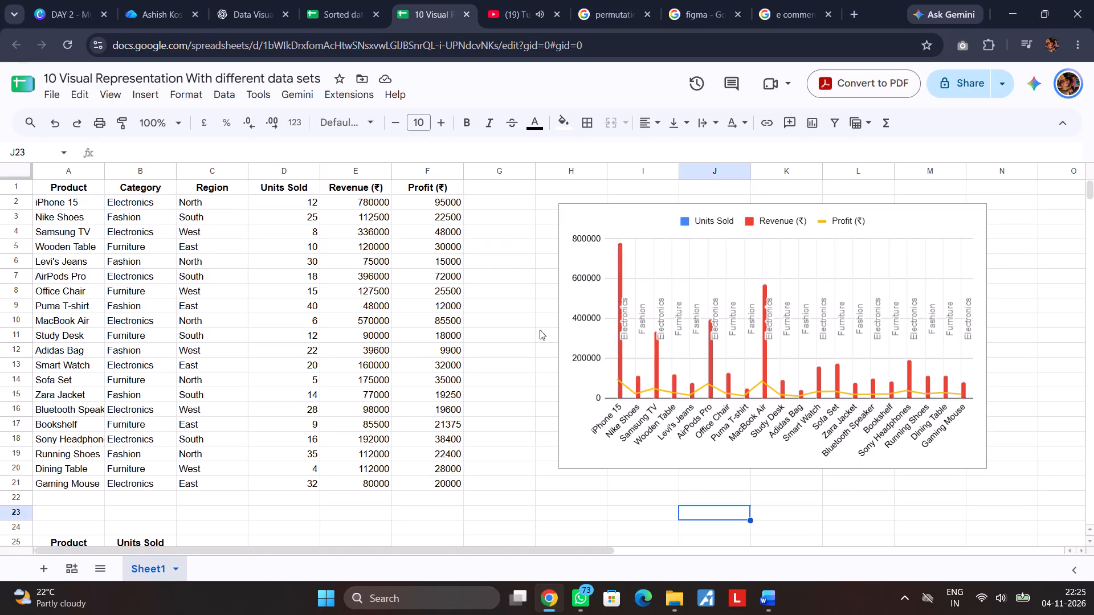
pyautogui.scroll(-19, 529, 330)
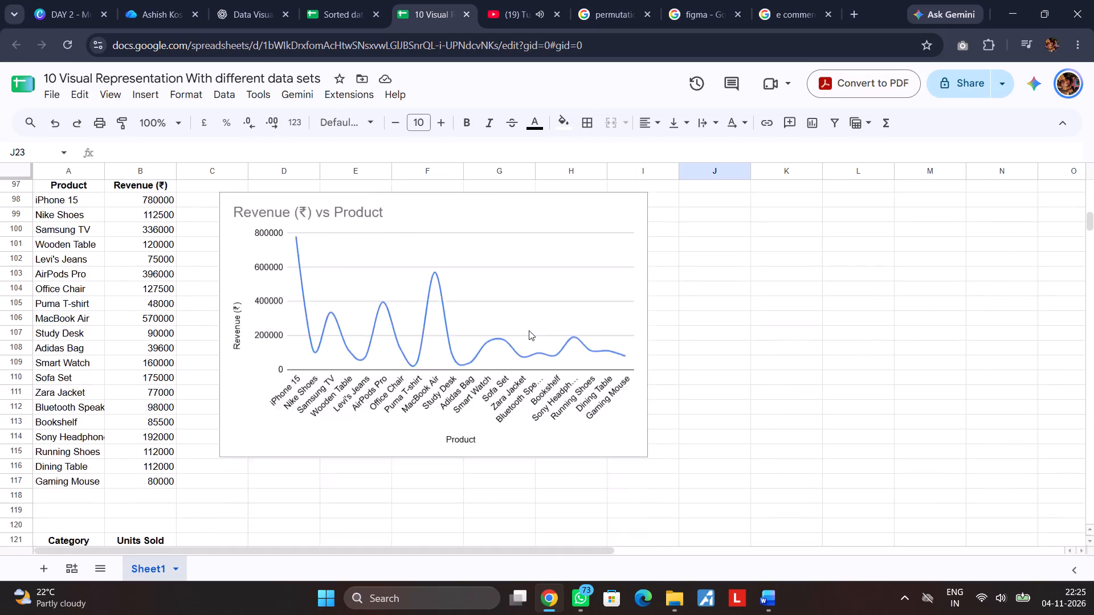
pyautogui.scroll(-20, 529, 330)
pyautogui.scroll(-5, 529, 330)
pyautogui.scroll(2, 531, 330)
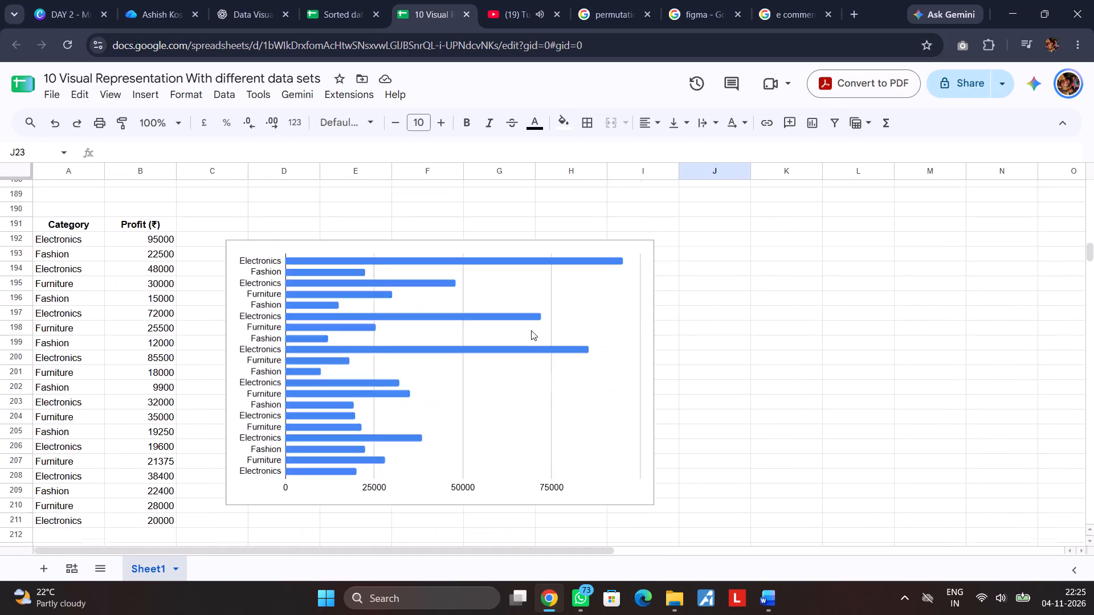
pyautogui.scroll(20, 531, 330)
pyautogui.scroll(20, 531, 330)
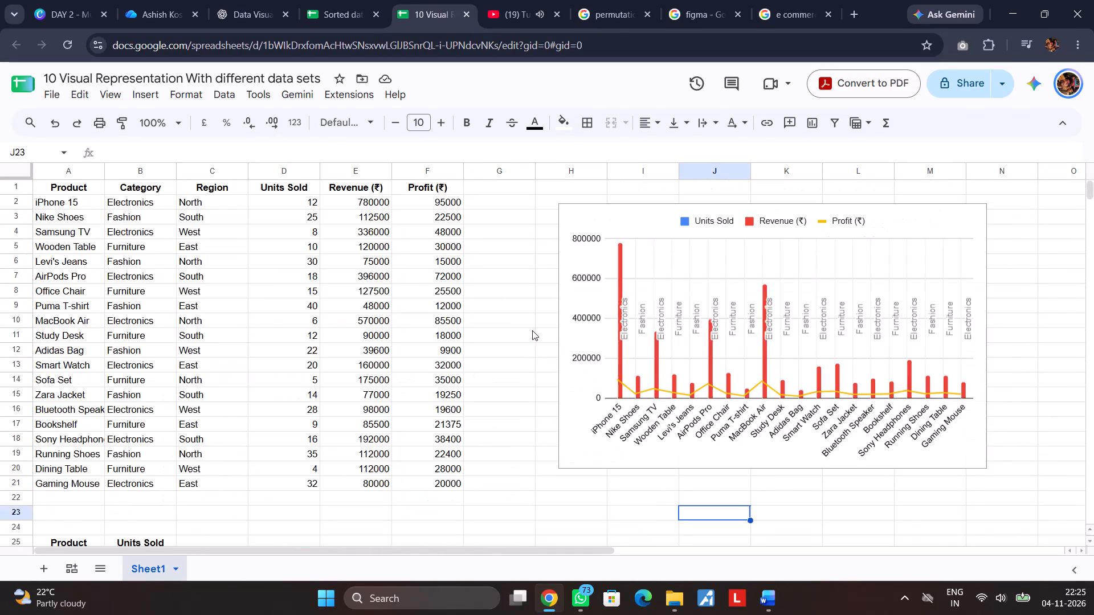
pyautogui.scroll(8, 532, 330)
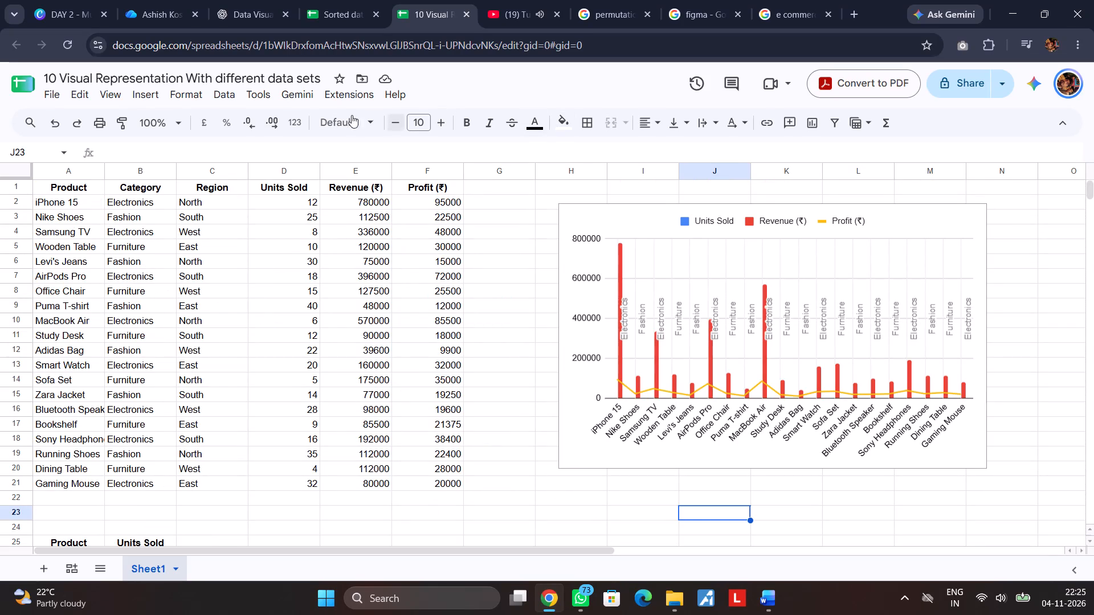
# Select the words "Sales dashboard" in the Day 2 home assignment list of the DAY 2 Canva document.
pyautogui.click(62, 13)
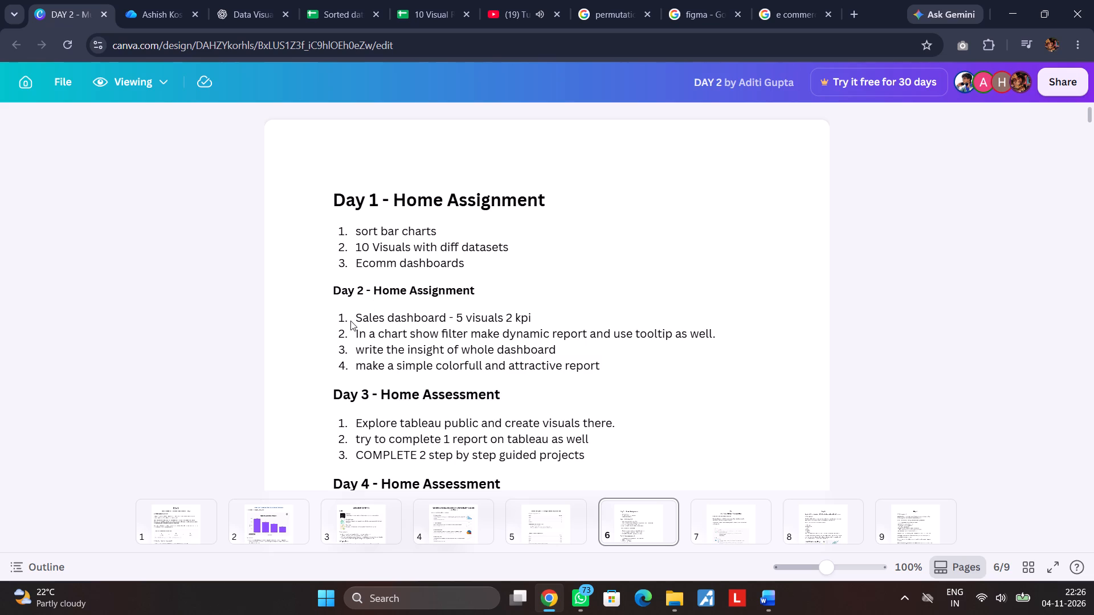
pyautogui.moveTo(353, 317); pyautogui.dragTo(437, 317)
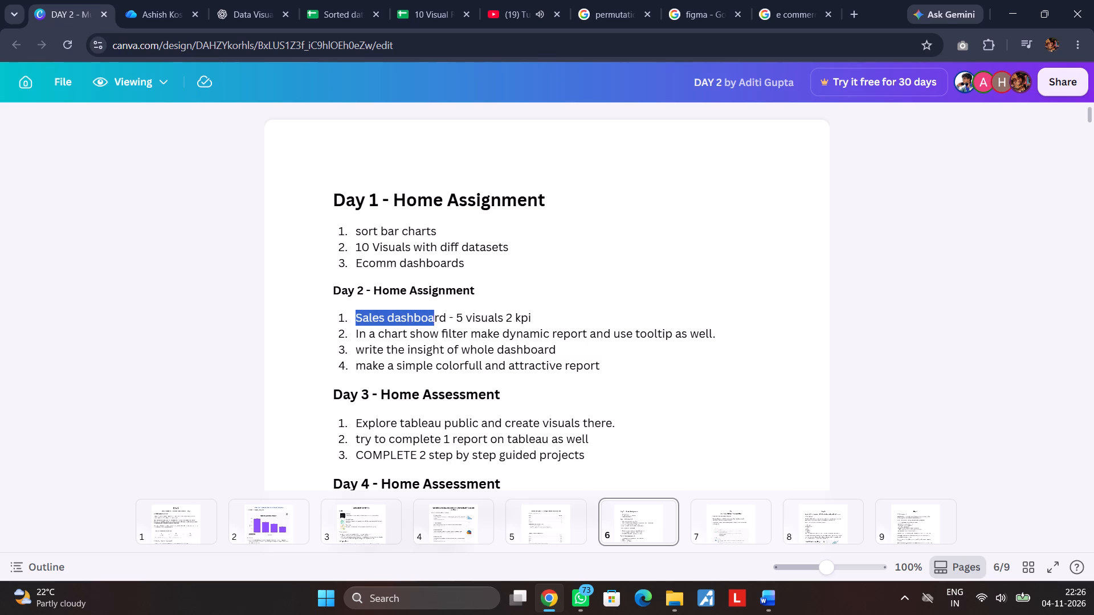
pyautogui.moveTo(437, 317); pyautogui.dragTo(444, 317)
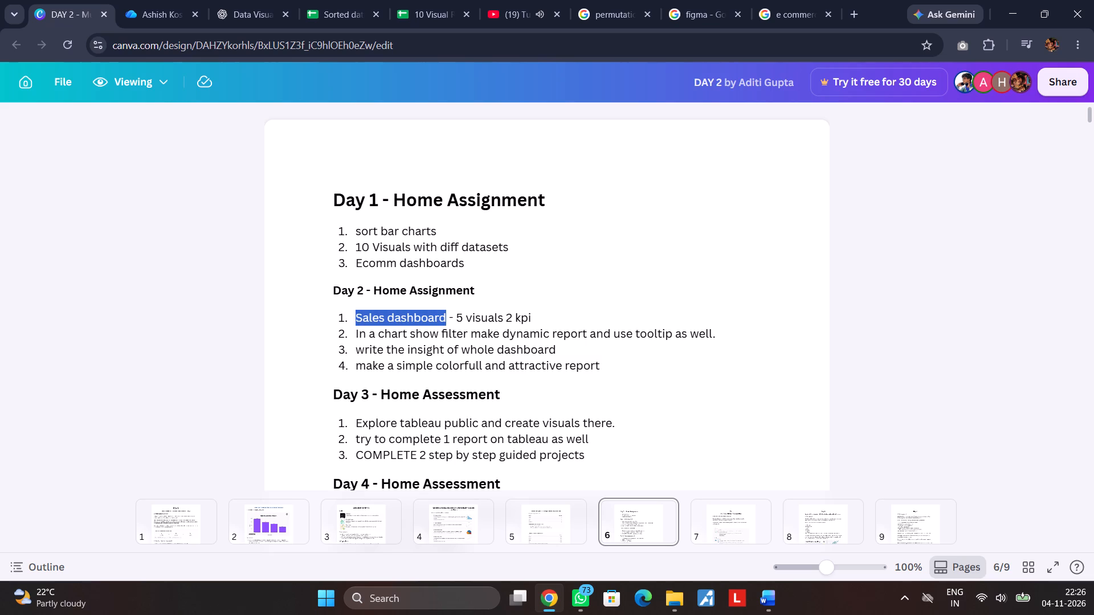
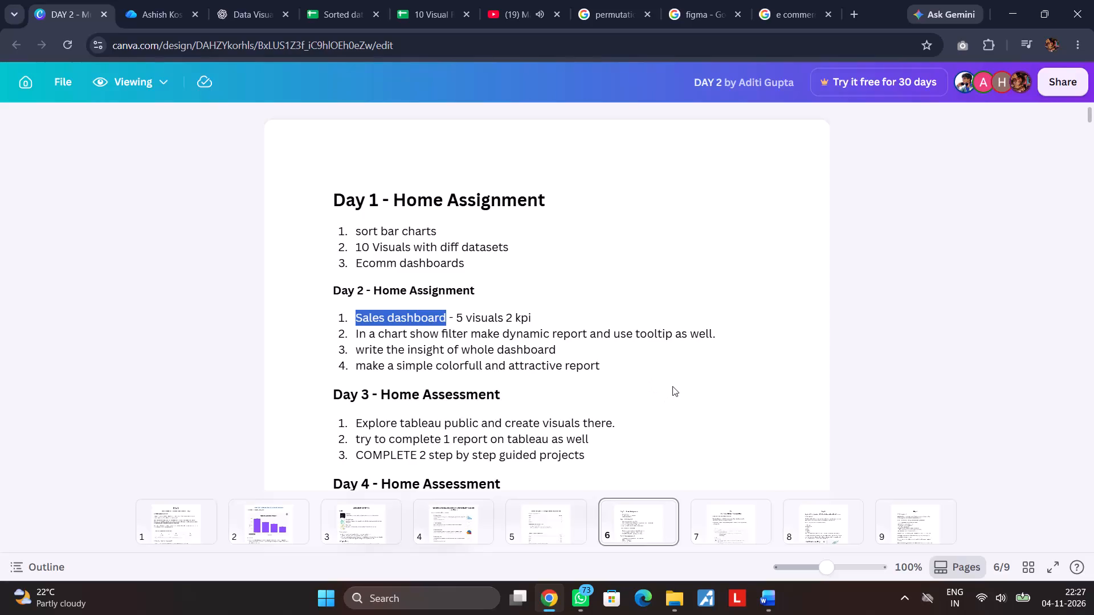
pyautogui.scroll(-1, 672, 386)
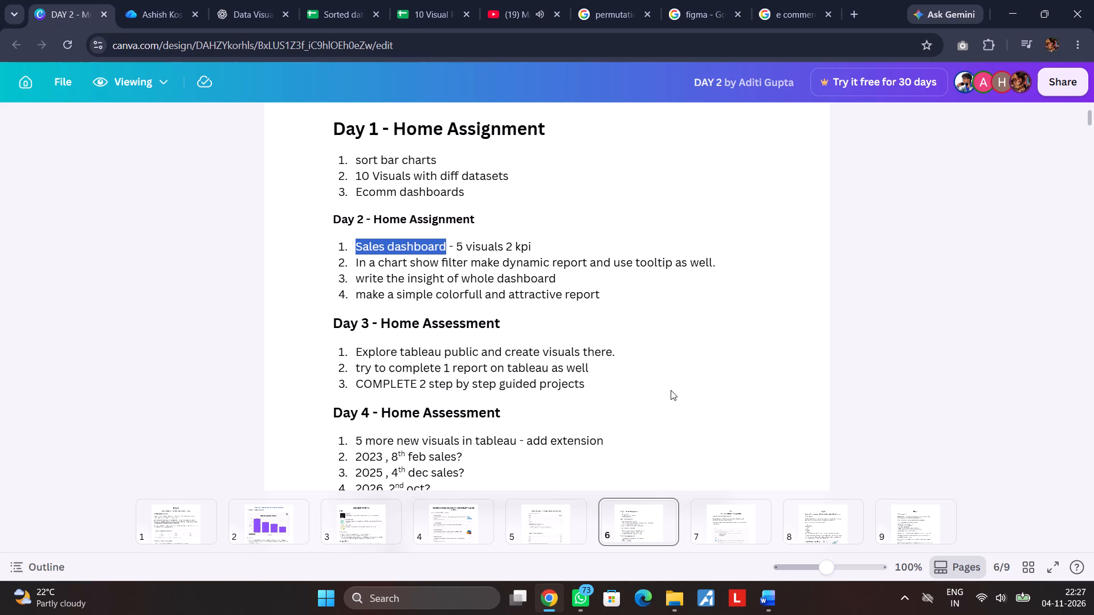
pyautogui.click(288, 286)
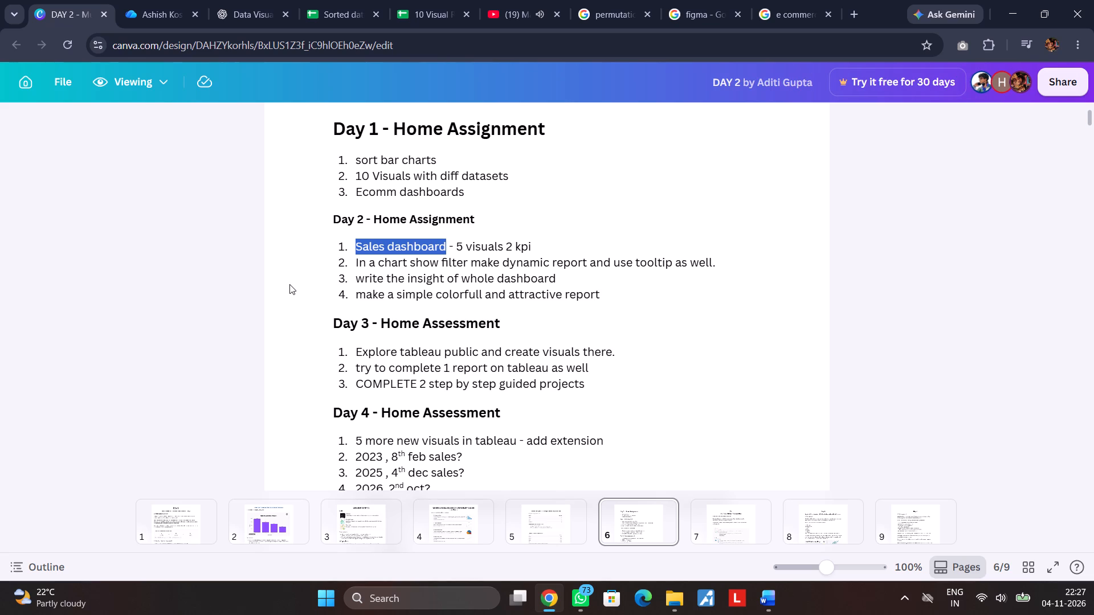
pyautogui.click(305, 270)
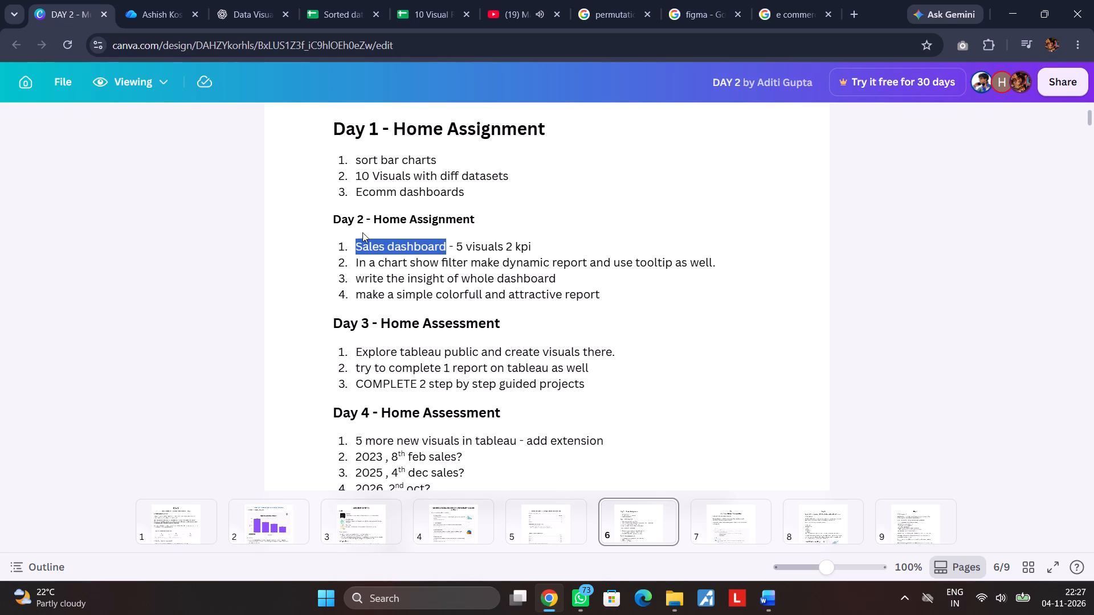
pyautogui.click(362, 232)
pyautogui.moveTo(351, 243); pyautogui.dragTo(391, 258)
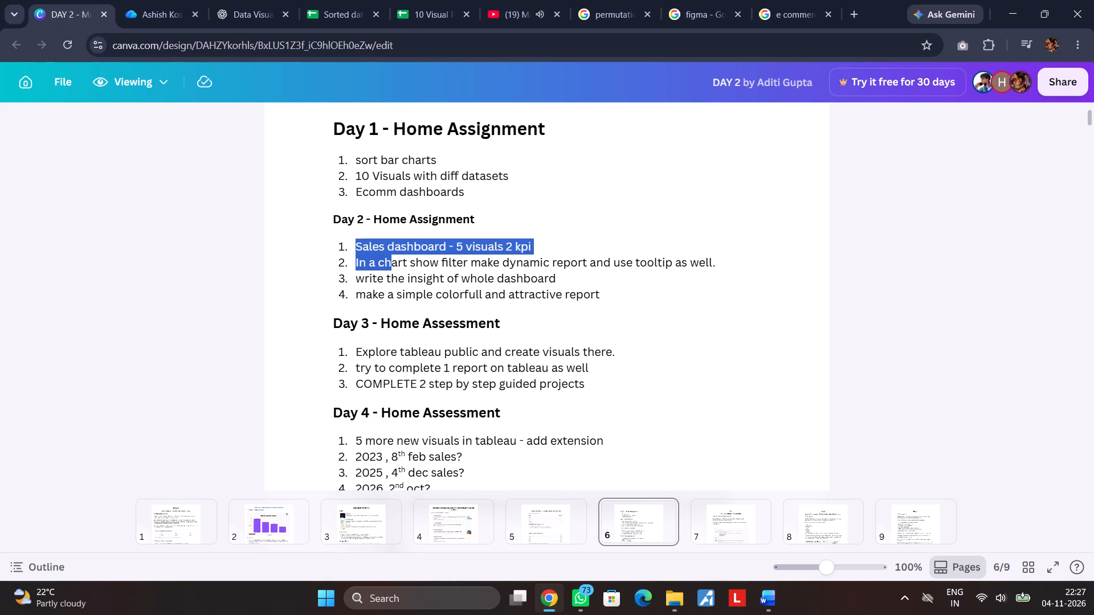
pyautogui.moveTo(391, 258); pyautogui.dragTo(605, 301)
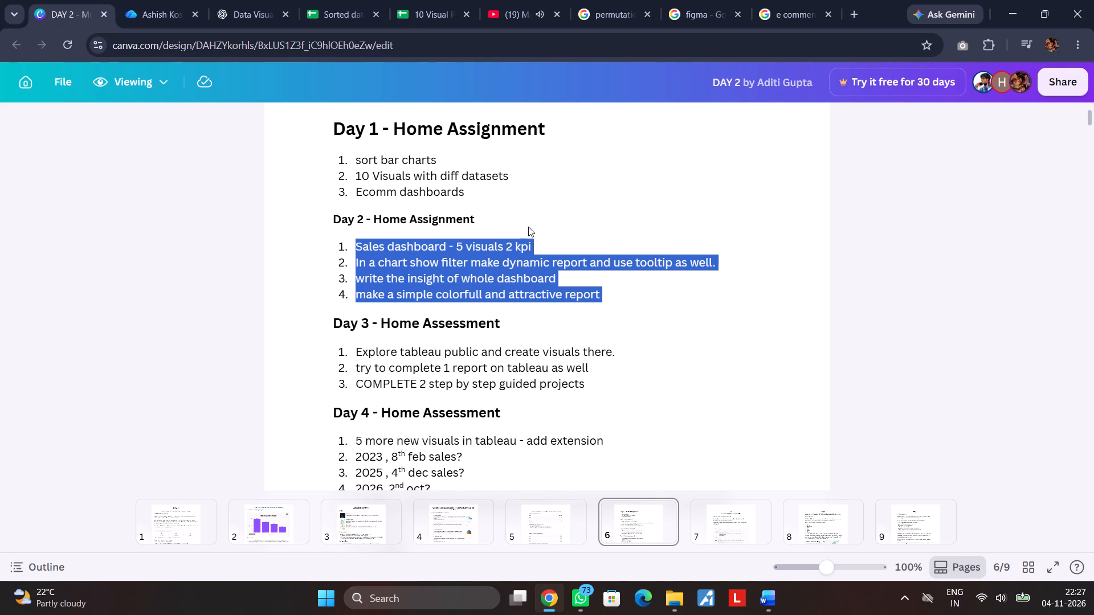
pyautogui.hotkey('ctrl', 'c')
pyautogui.moveTo(330, 216); pyautogui.dragTo(375, 231)
pyautogui.click(506, 216)
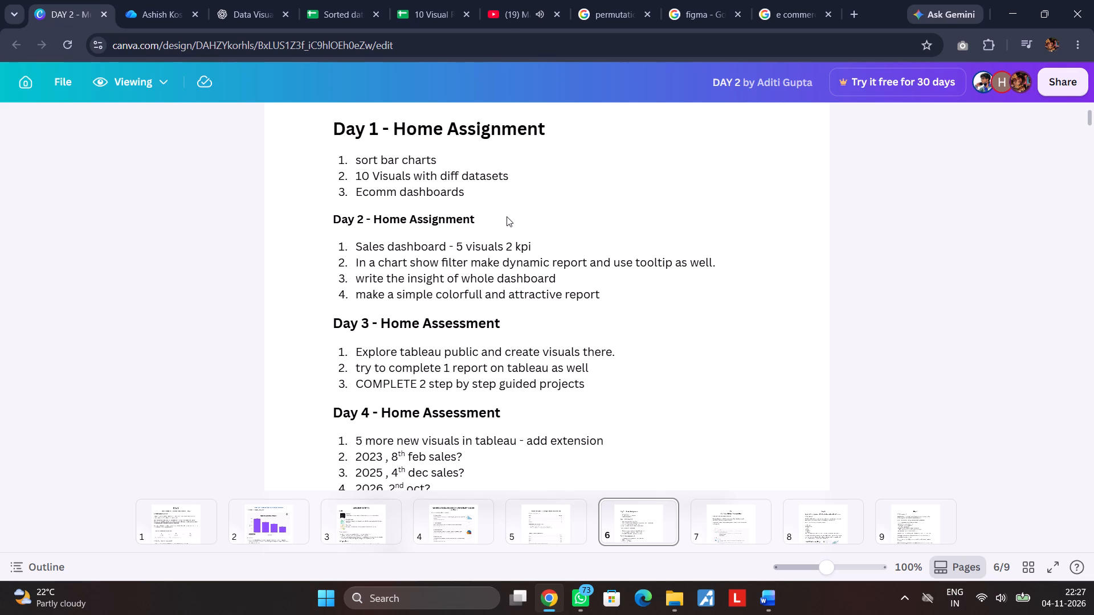
pyautogui.moveTo(352, 241); pyautogui.dragTo(498, 302)
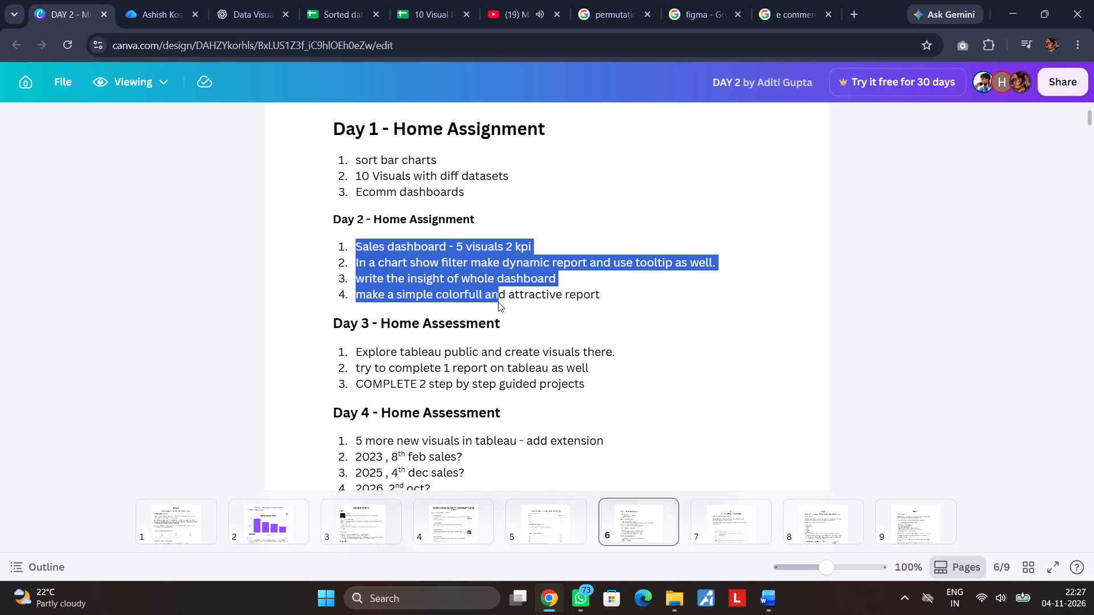
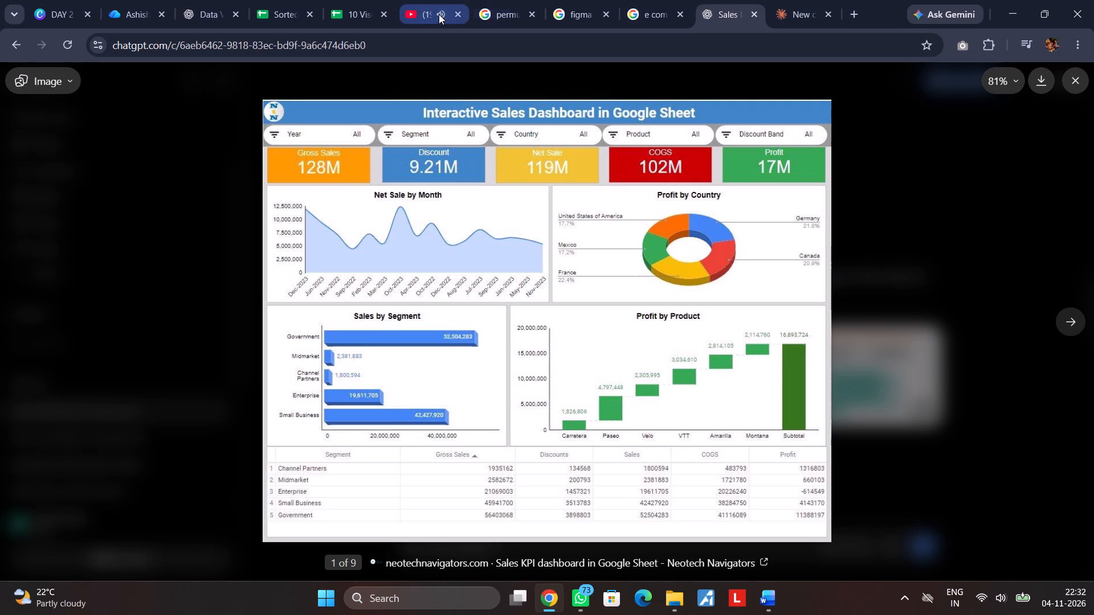
# Open Figma from its search results tab and create a new blank design file.
pyautogui.click(345, 0)
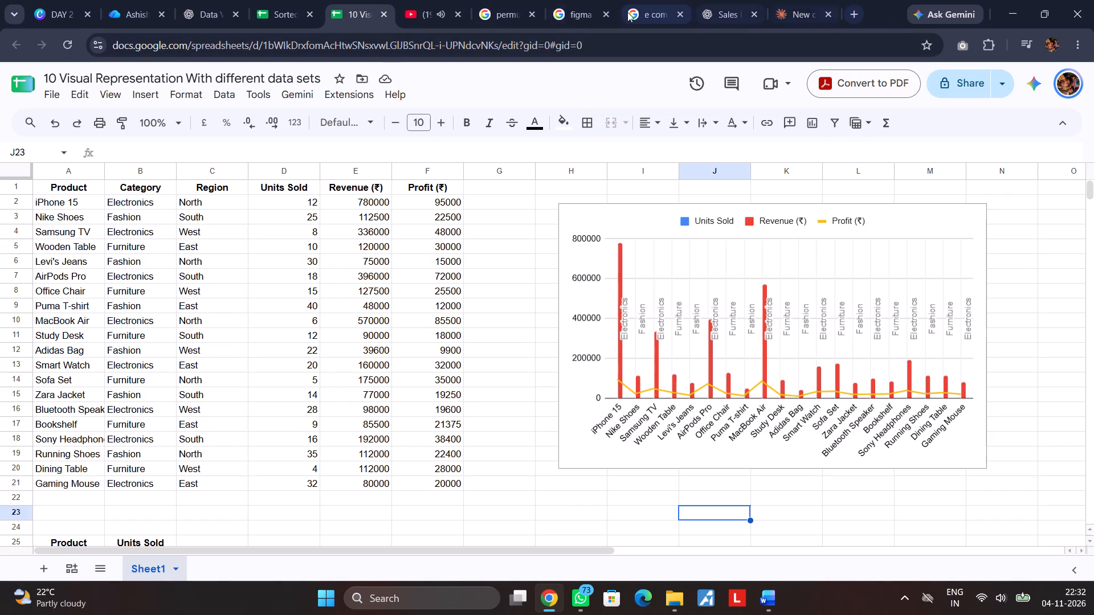
pyautogui.click(582, 12)
pyautogui.click(407, 219)
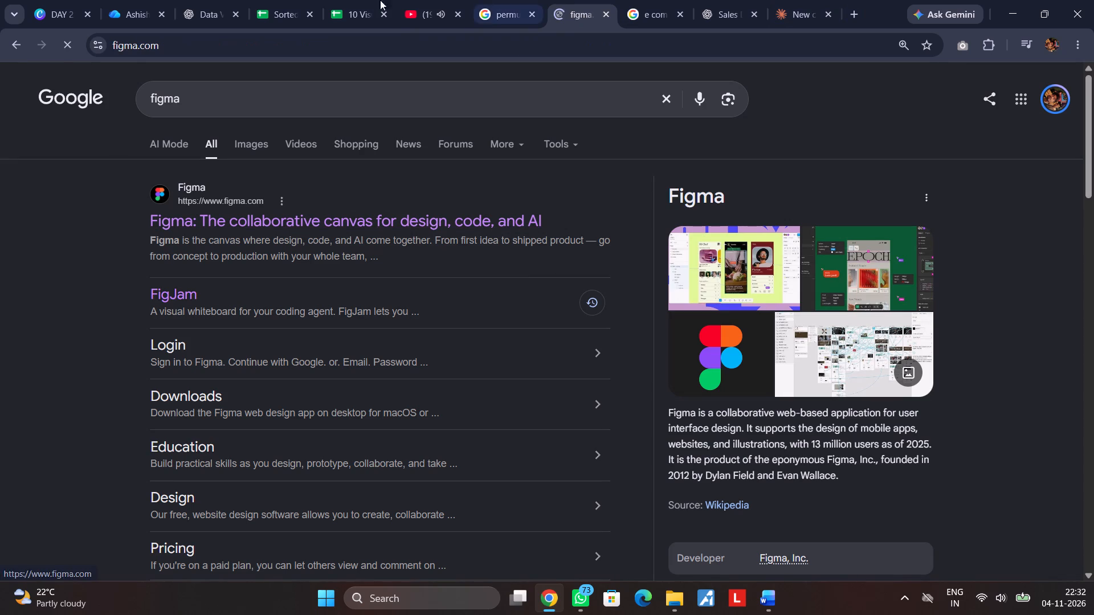
pyautogui.click(199, 4)
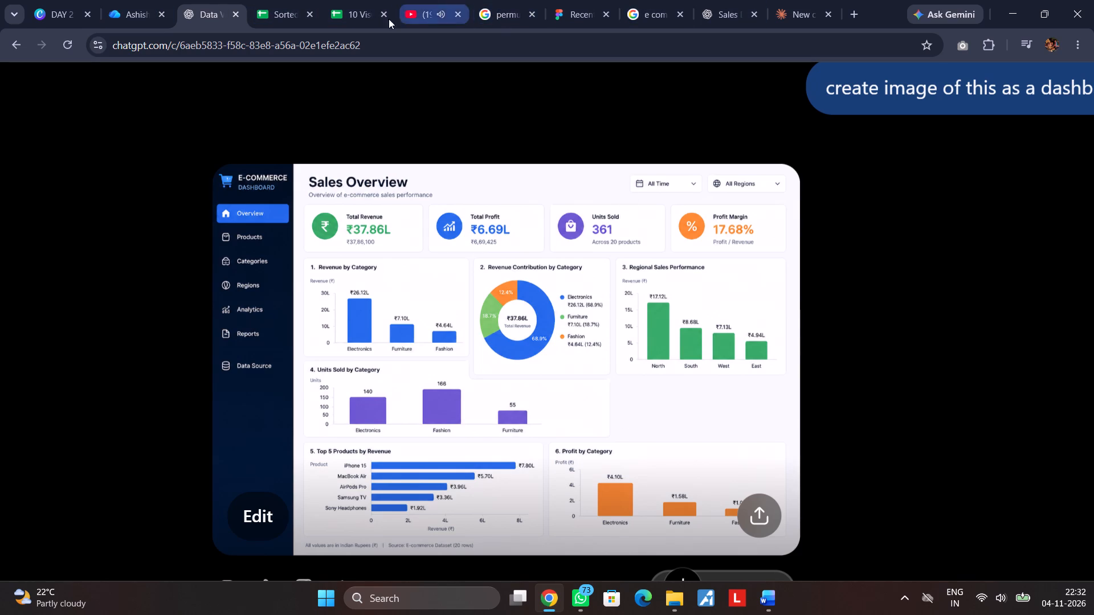
pyautogui.click(582, 9)
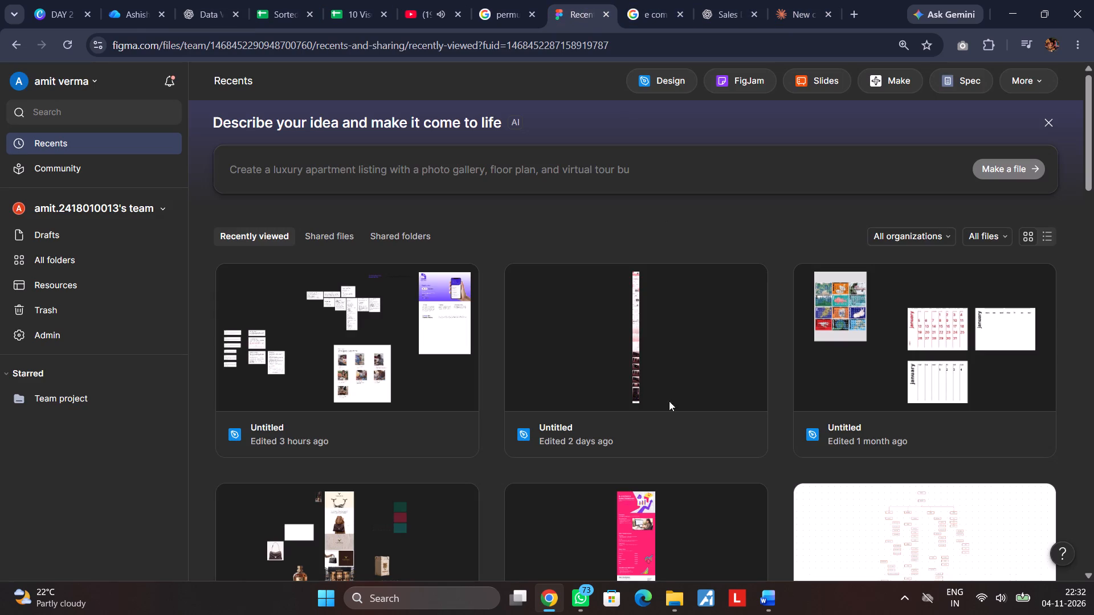
pyautogui.click(662, 84)
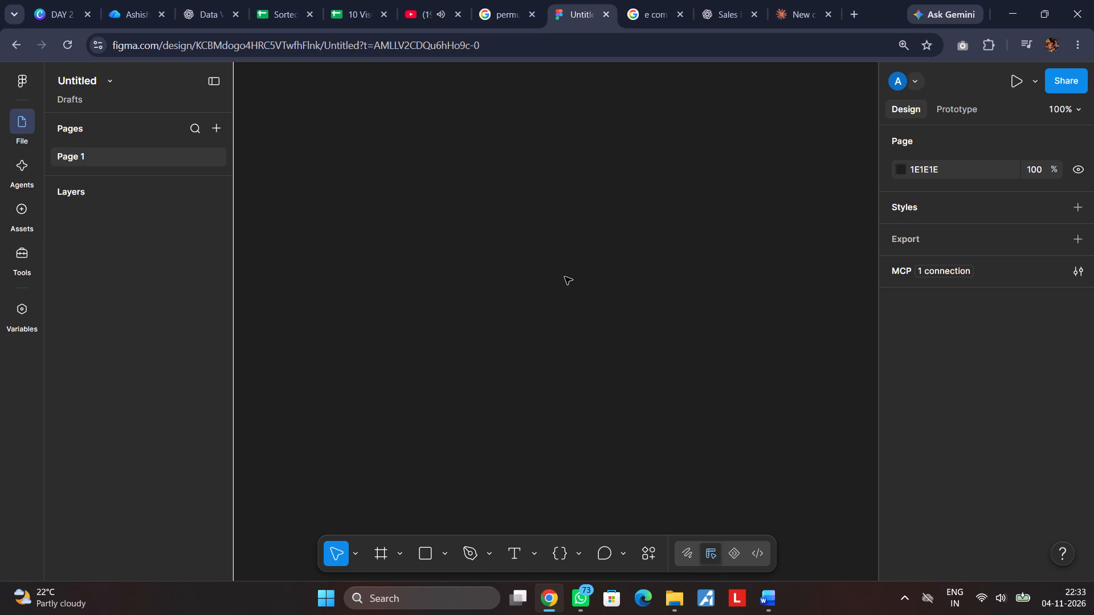
# Search the web for "dashboard size in figma" in a new tab.
pyautogui.click(856, 16)
pyautogui.click(719, 50)
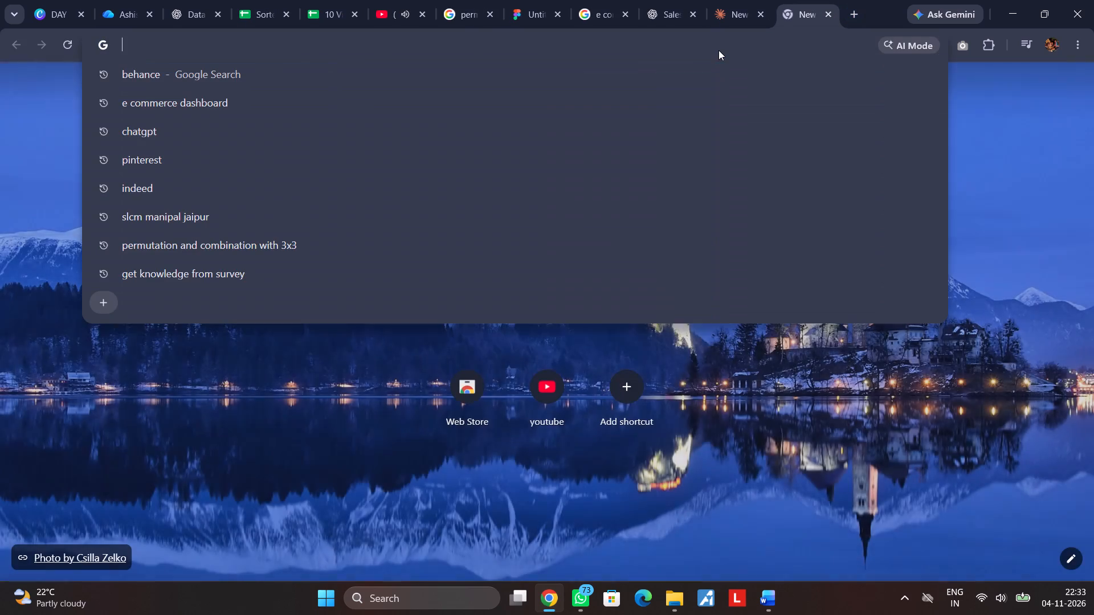
pyautogui.write('dashboard')
pyautogui.press('space')
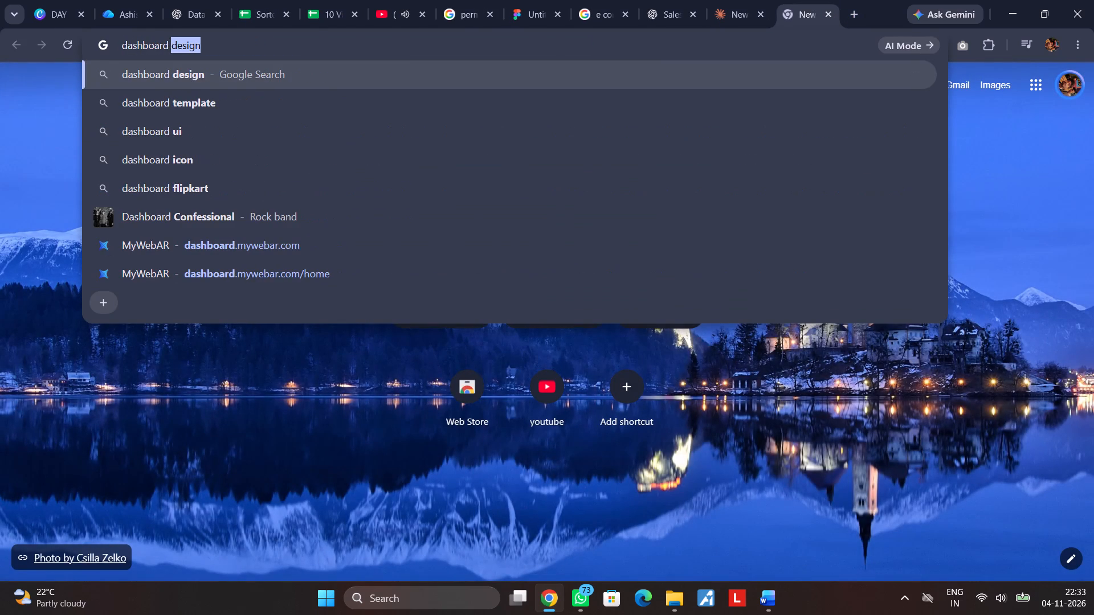
pyautogui.write('size in figma')
pyautogui.press('Return')
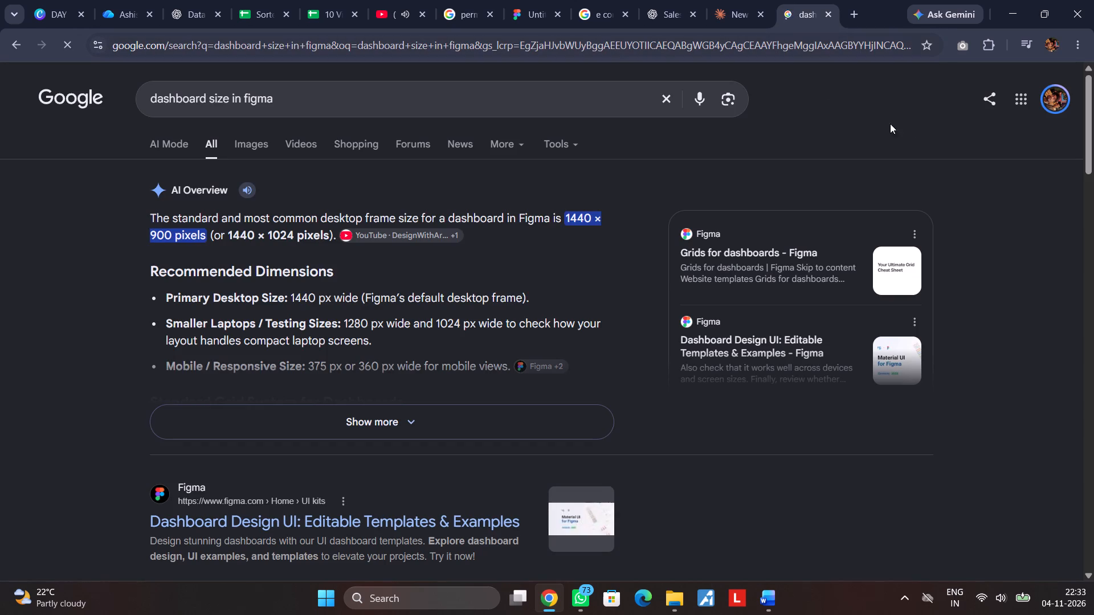
# Copy the recommended 1440 width from the search overview, add a frame in the new Figma file, and set its width to 1440.
pyautogui.moveTo(565, 215); pyautogui.dragTo(578, 216)
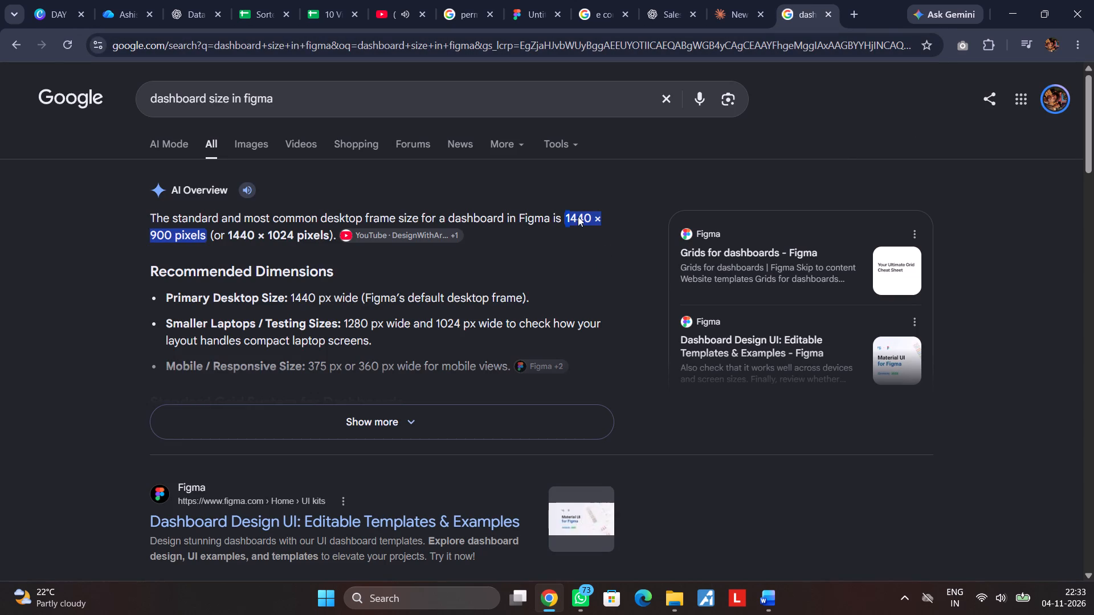
pyautogui.moveTo(578, 216); pyautogui.dragTo(589, 217)
pyautogui.hotkey('ctrl', 'c')
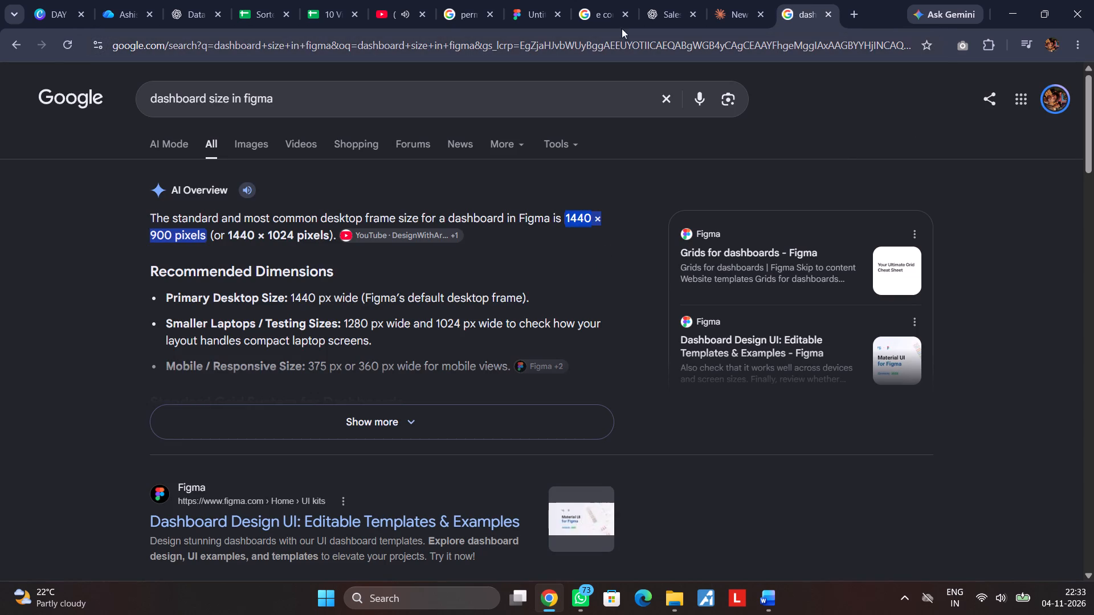
pyautogui.click(515, 10)
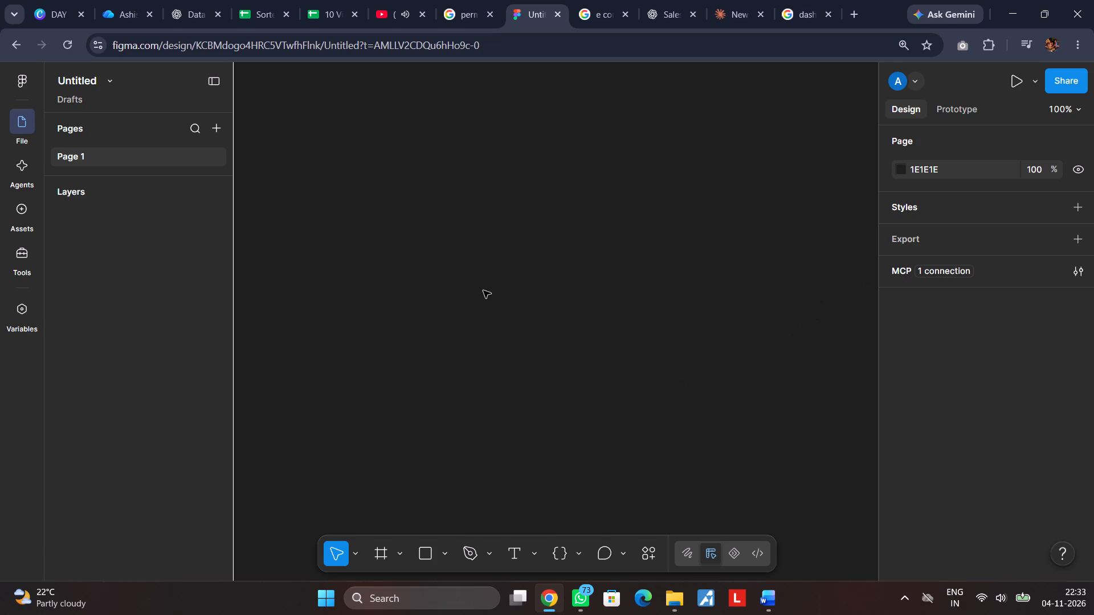
pyautogui.press('f')
pyautogui.click(451, 227)
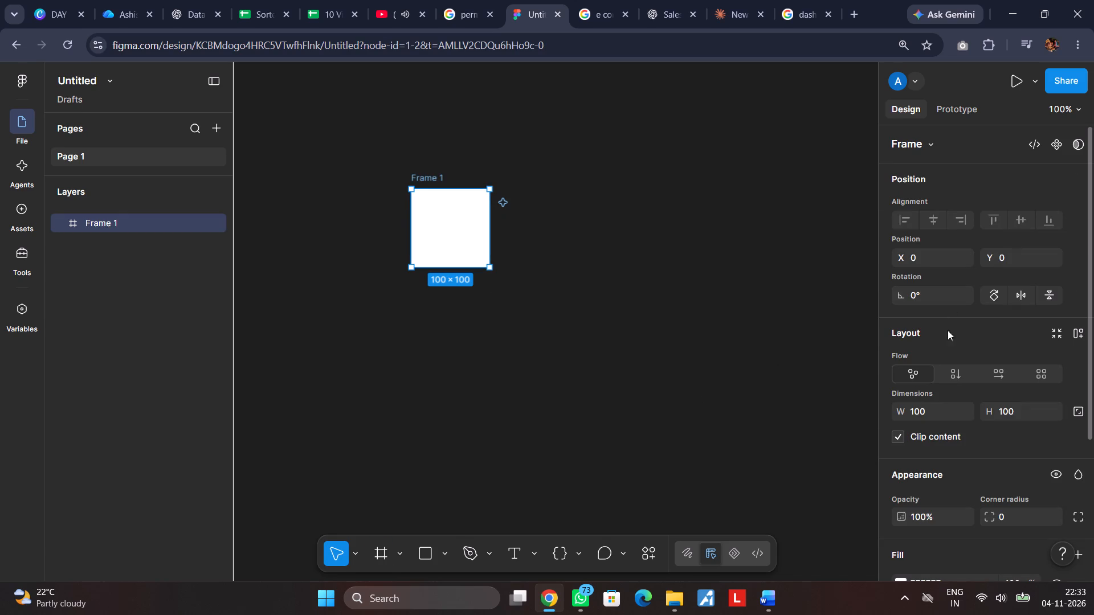
pyautogui.scroll(-2, 930, 503)
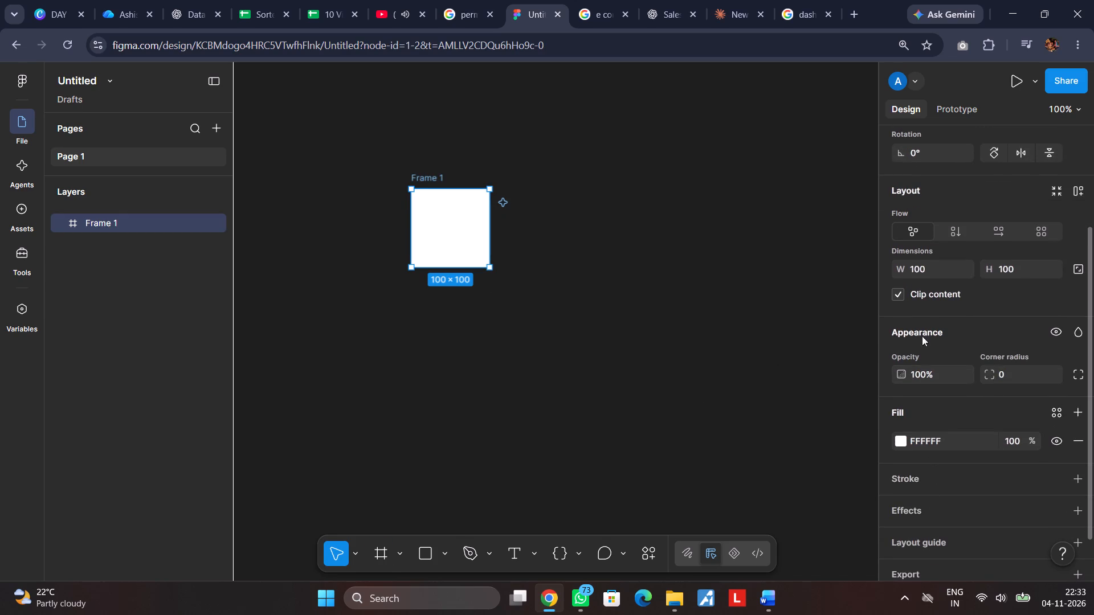
pyautogui.scroll(2, 914, 325)
pyautogui.scroll(-1, 927, 490)
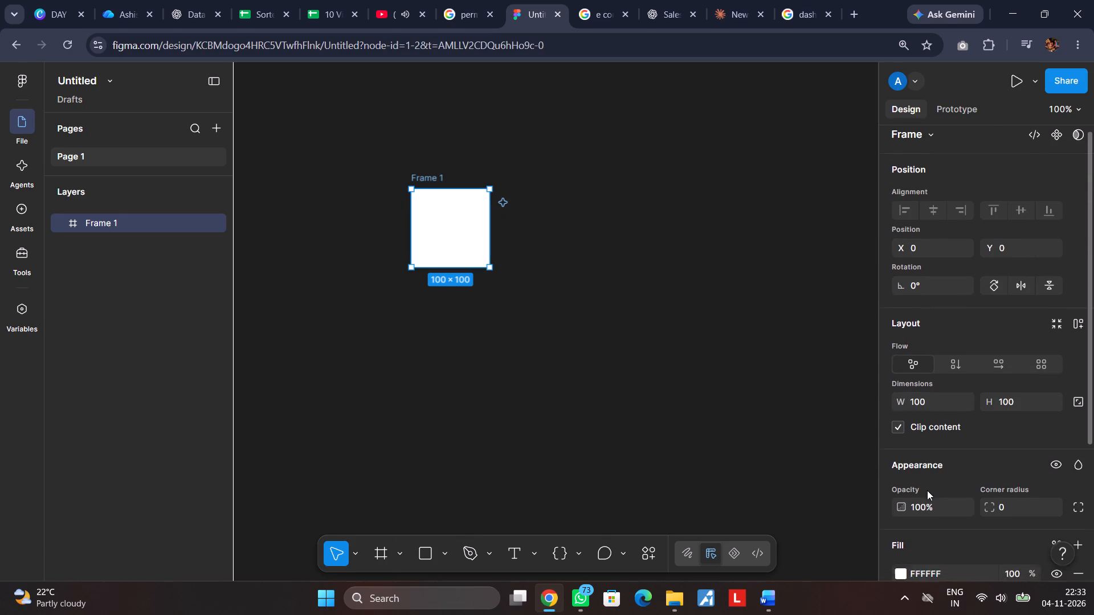
pyautogui.scroll(-2, 935, 512)
pyautogui.scroll(4, 935, 511)
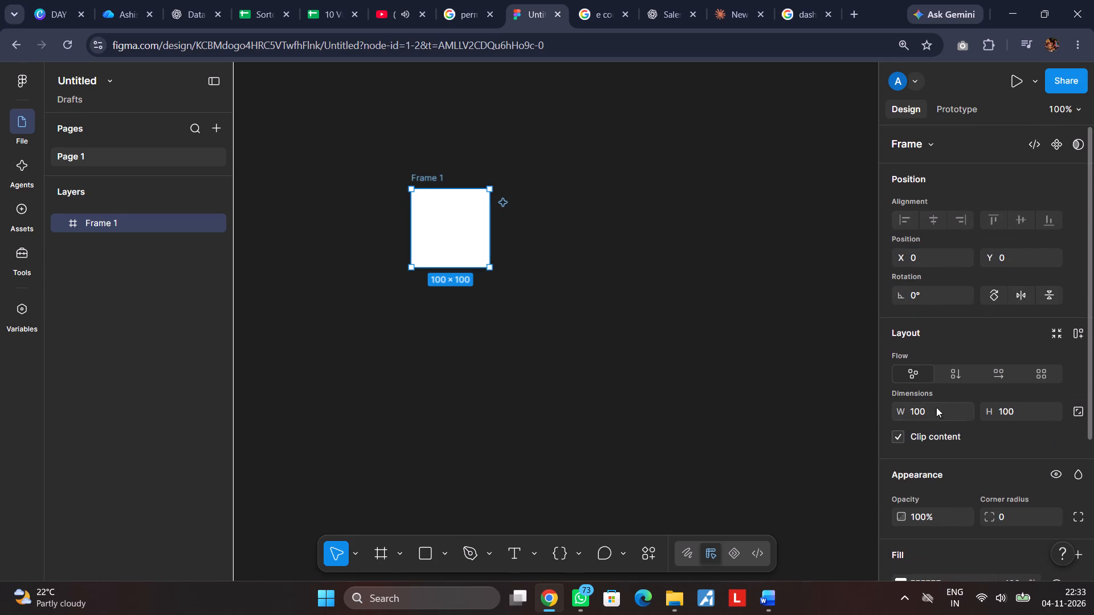
pyautogui.click(939, 412)
pyautogui.hotkey('ctrl', 'v')
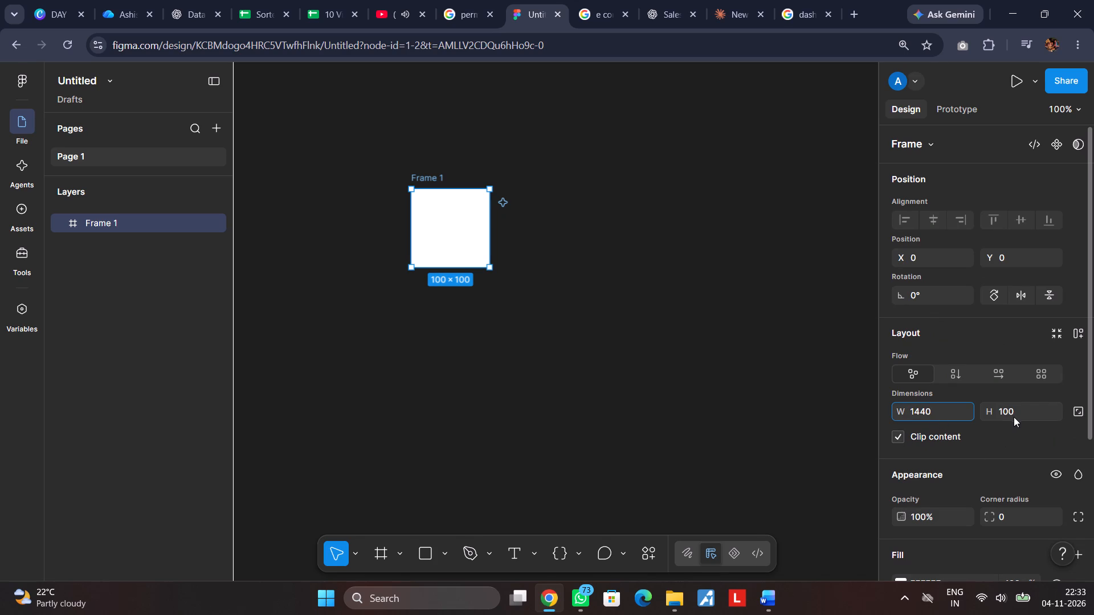
# Copy the alternative recommended height of 1024 from the search overview and set the Figma frame's height to 1024.
pyautogui.click(1014, 416)
pyautogui.click(789, 1)
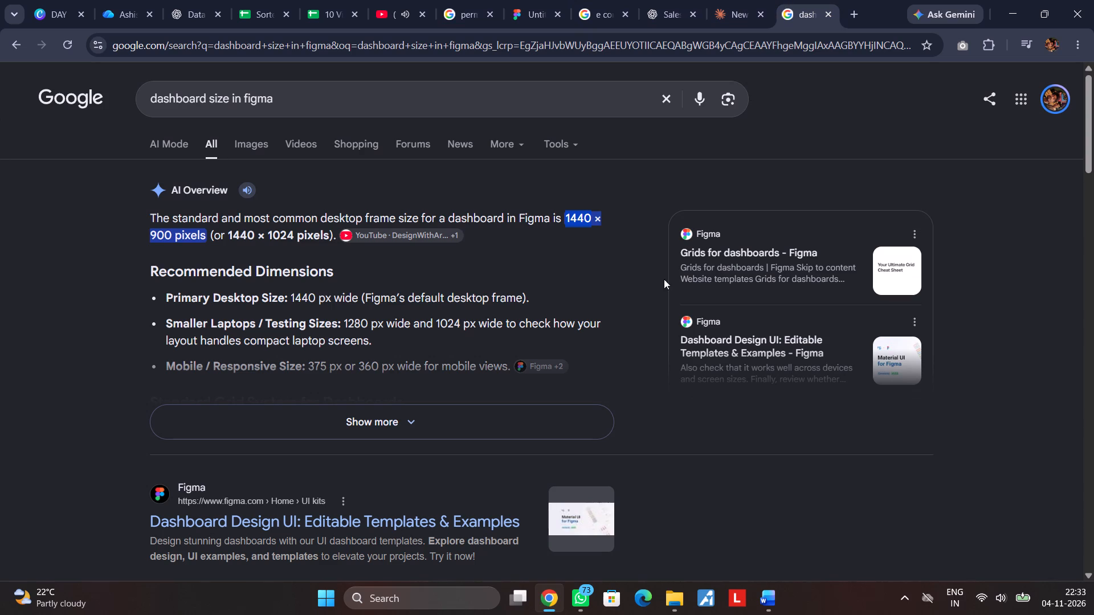
pyautogui.moveTo(170, 235); pyautogui.dragTo(146, 235)
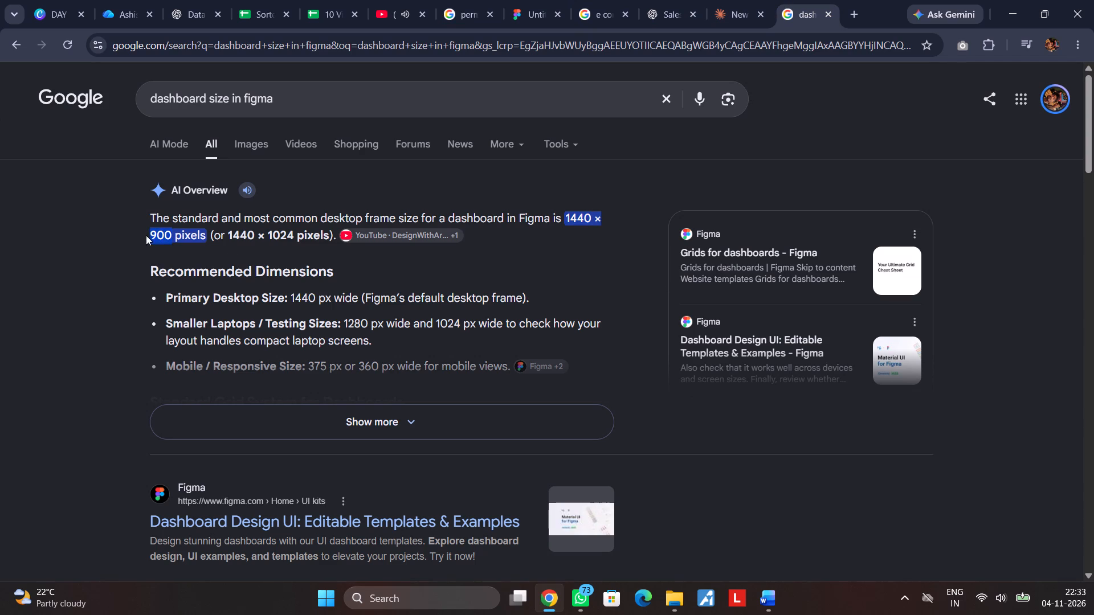
pyautogui.moveTo(146, 235); pyautogui.dragTo(134, 235)
pyautogui.hotkey('ctrl', 'c')
pyautogui.moveTo(268, 233); pyautogui.dragTo(295, 235)
pyautogui.hotkey('ctrl', 'c')
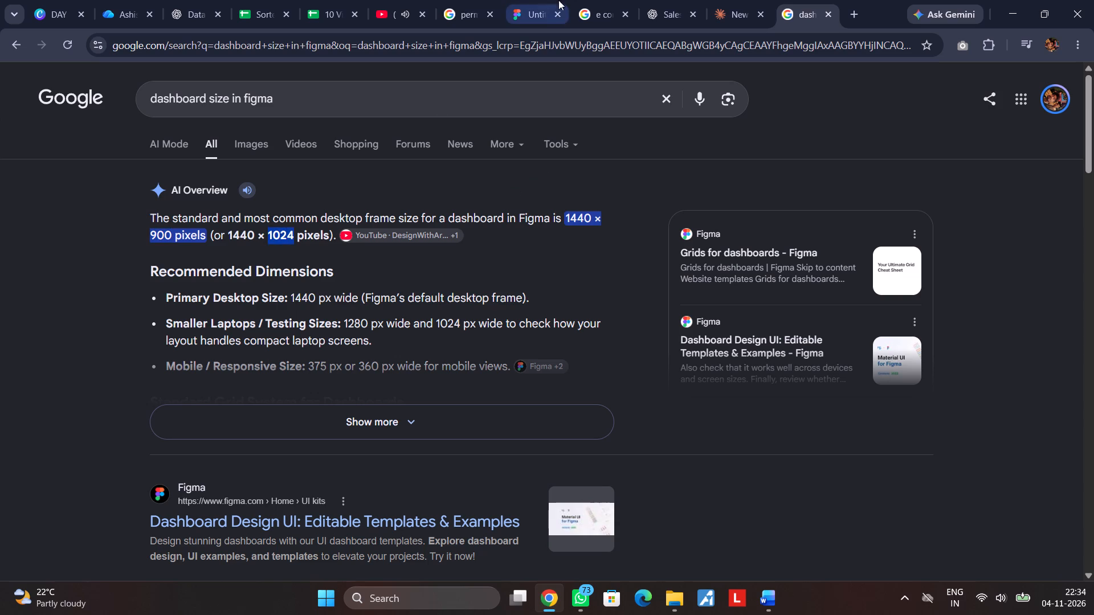
pyautogui.click(520, 8)
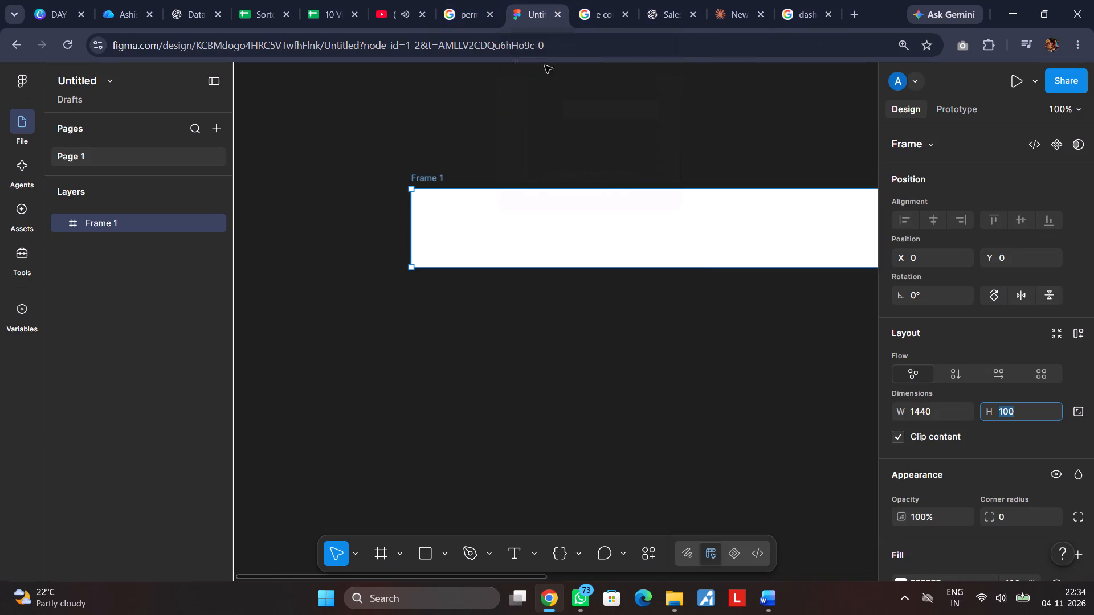
pyautogui.hotkey('ctrl', 'v')
pyautogui.click(654, 418)
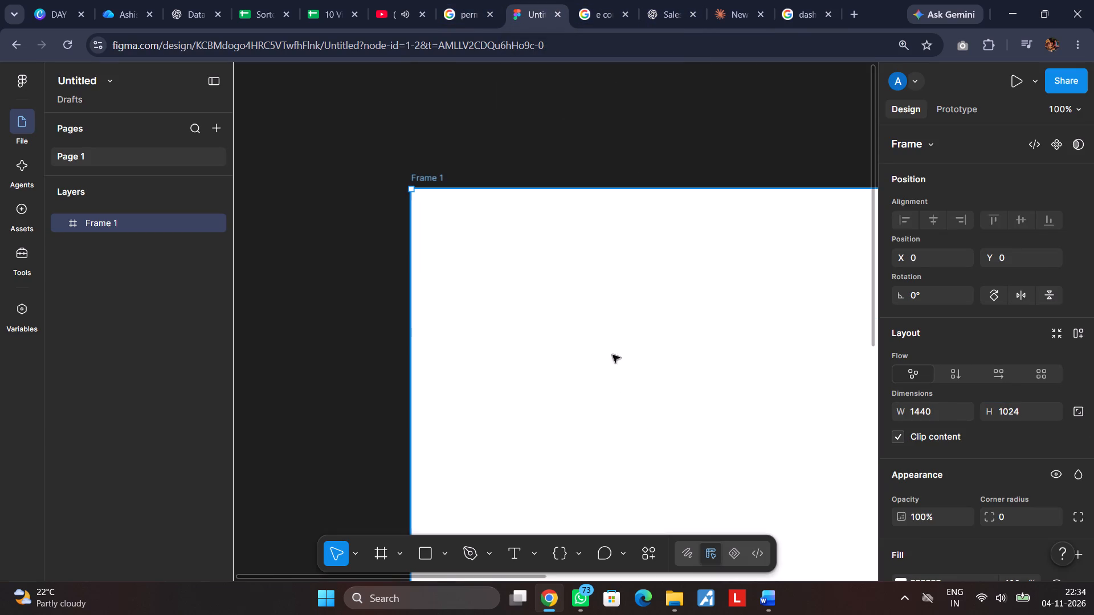
pyautogui.click(610, 166)
pyautogui.hscroll(-3, 610, 166)
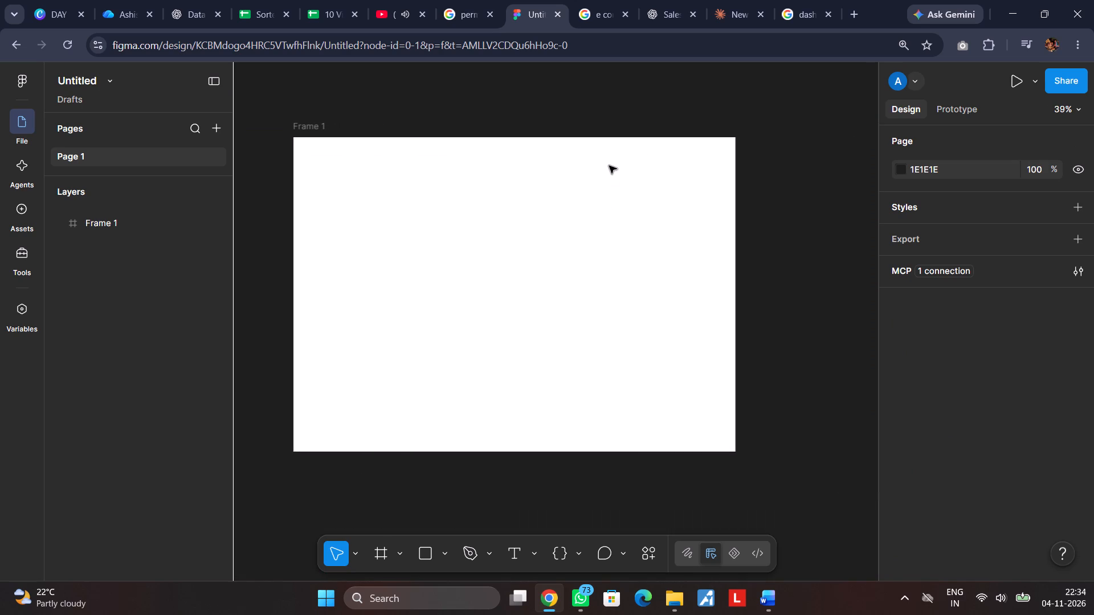
pyautogui.hscroll(1, 609, 166)
pyautogui.scroll(-1, 609, 166)
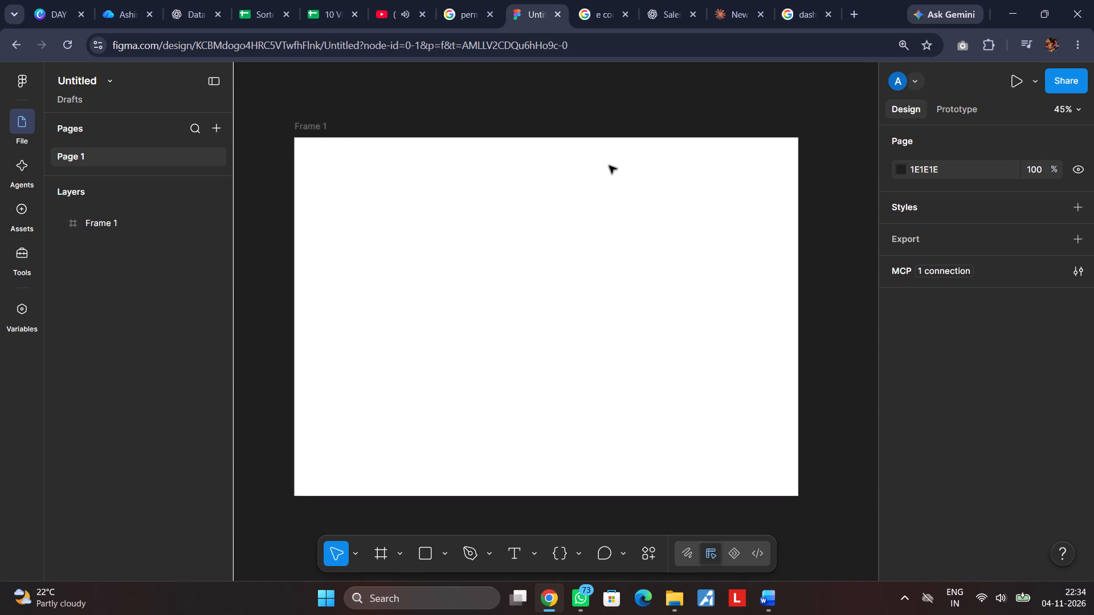
pyautogui.scroll(-1, 609, 166)
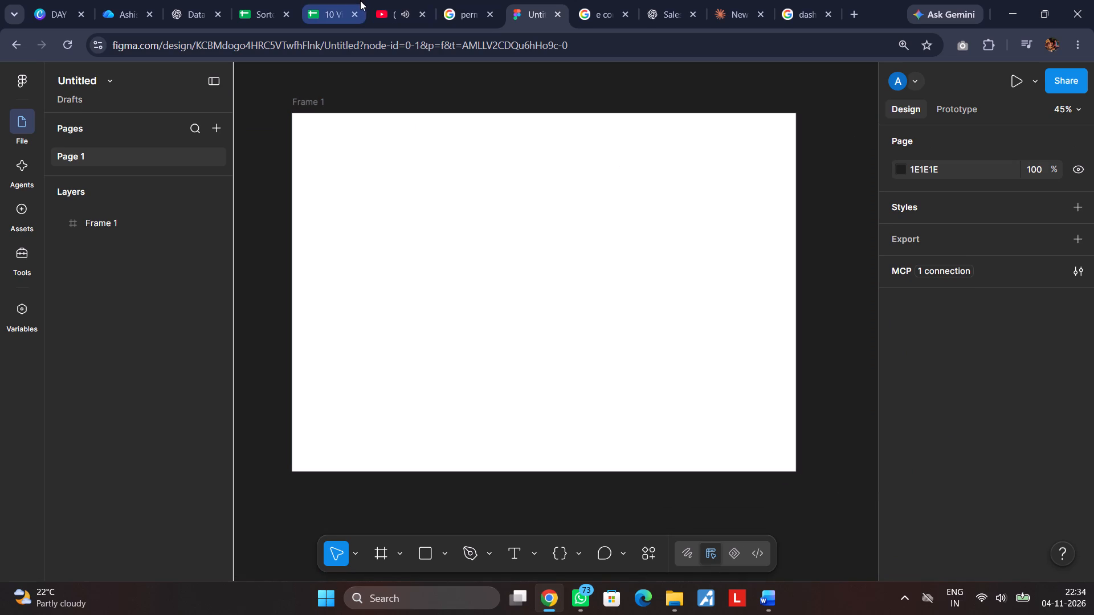
pyautogui.click(178, 9)
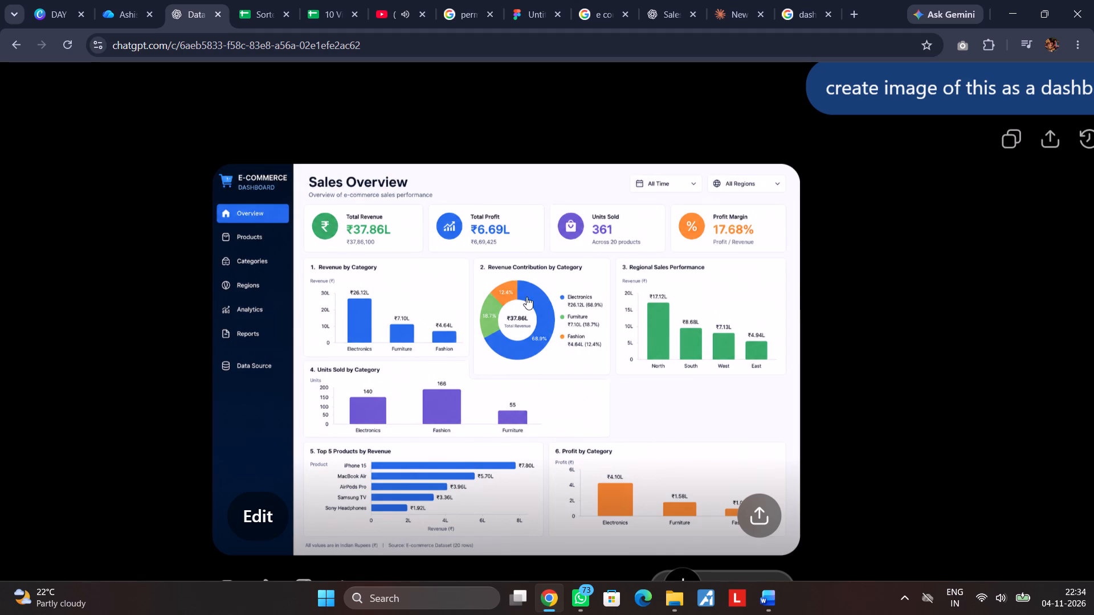
pyautogui.click(530, 5)
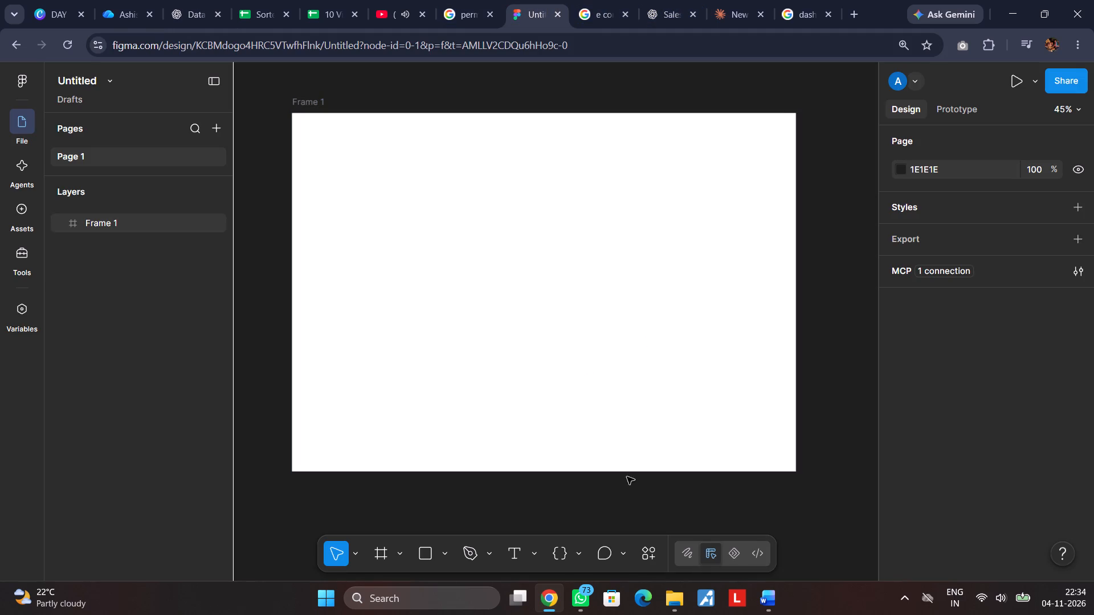
pyautogui.hotkey('ctrl', 'shift', 'k')
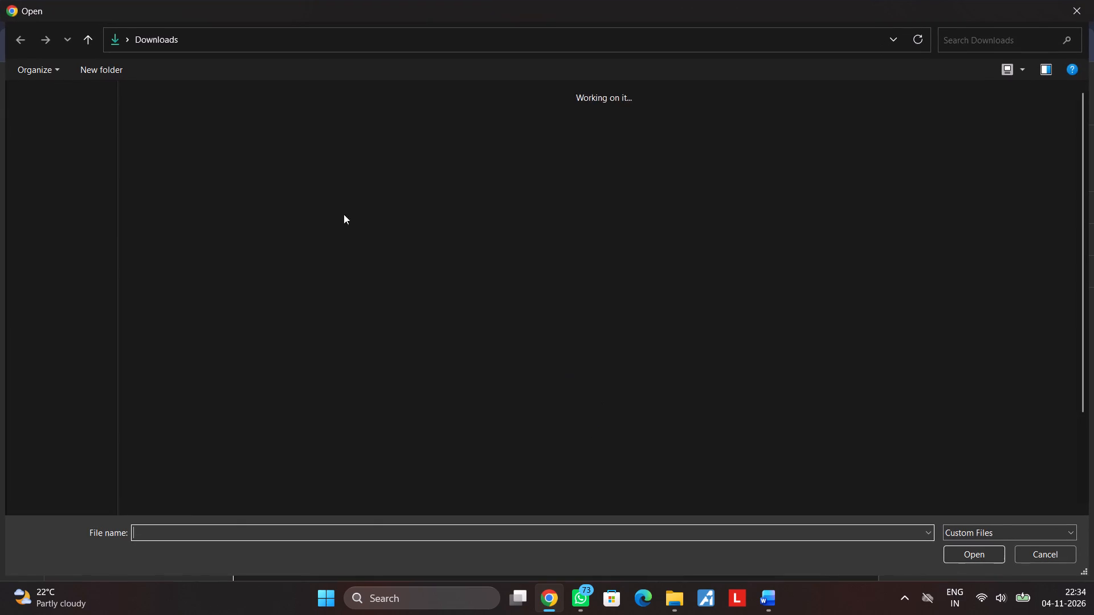
pyautogui.click(74, 114)
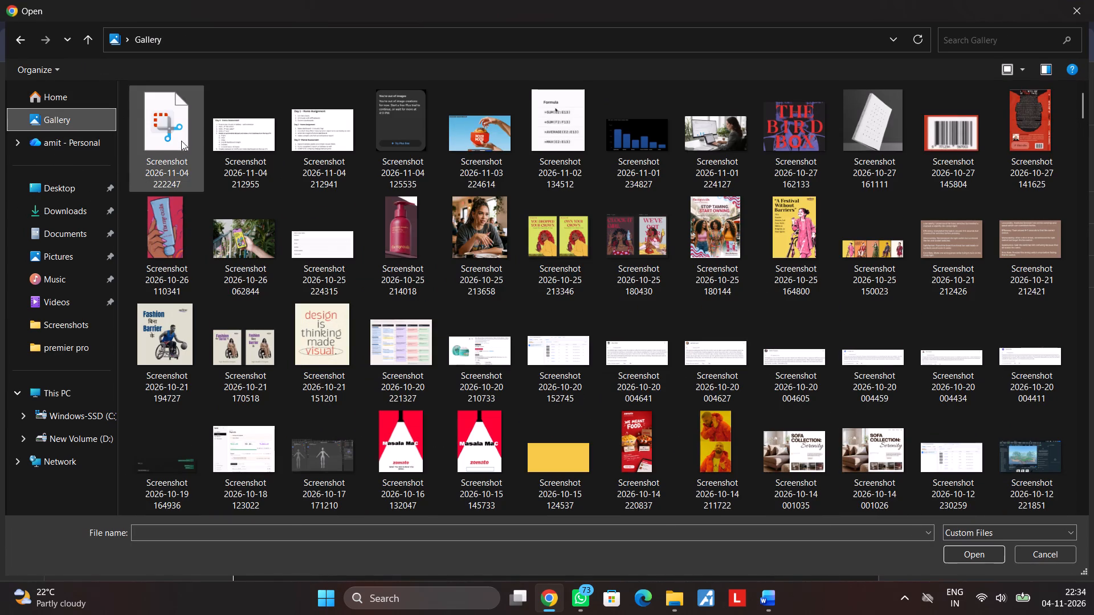
pyautogui.click(182, 137)
pyautogui.click(977, 561)
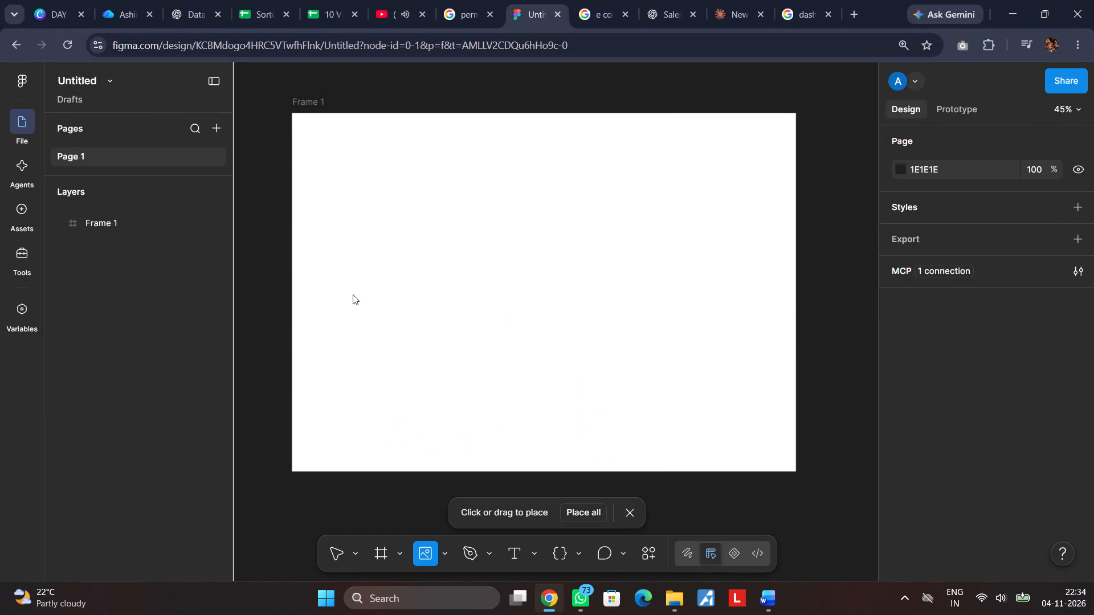
pyautogui.hscroll(6, 353, 294)
pyautogui.click(367, 290)
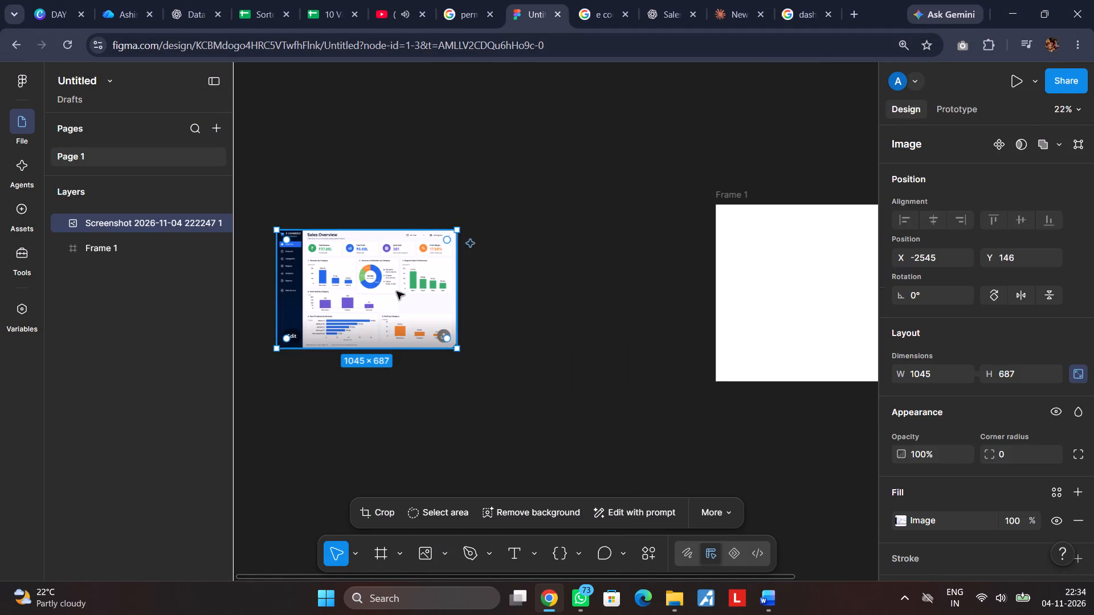
# Move the screenshot beside the frame with their top edges aligned and scale it proportionally to the frame's height, about 1558 × 1024.
pyautogui.moveTo(395, 300); pyautogui.dragTo(601, 276)
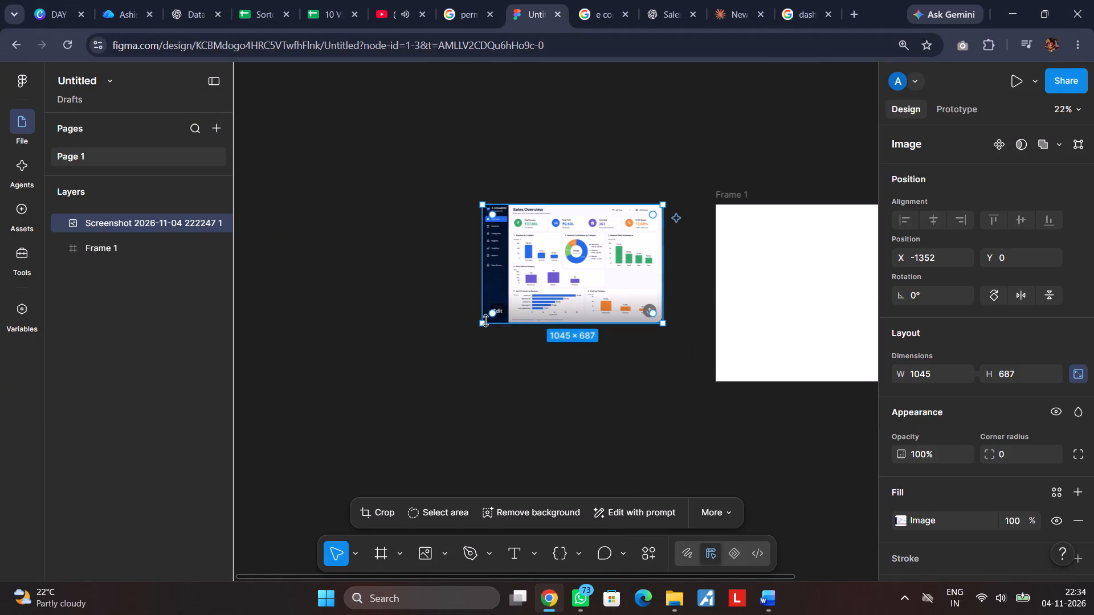
pyautogui.moveTo(481, 322); pyautogui.dragTo(406, 382)
pyautogui.click(692, 253)
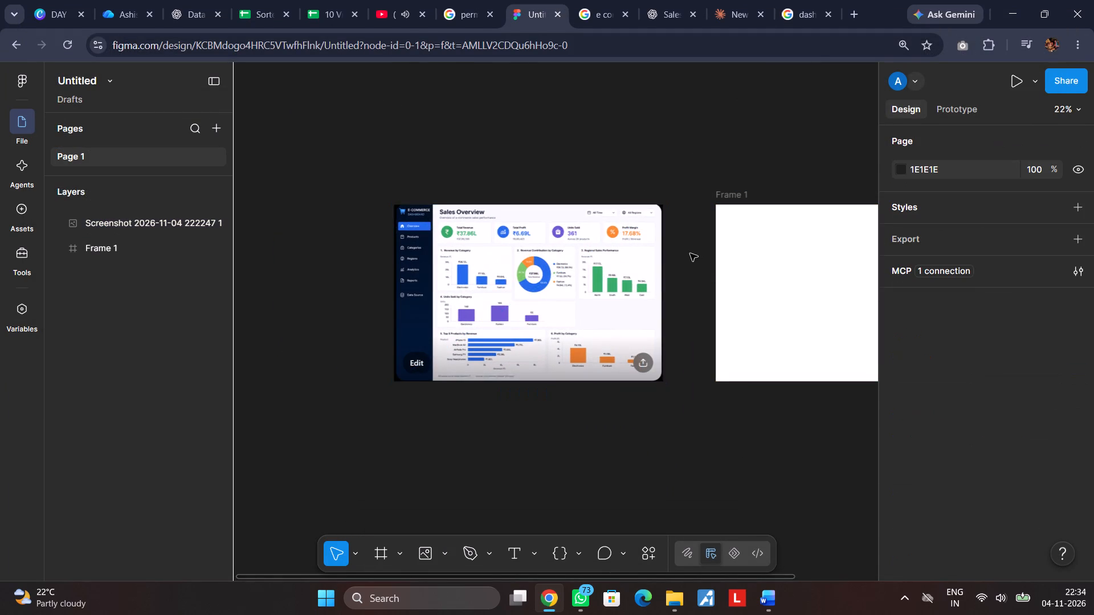
# Move the dashboard screenshot to the right of Frame 1, at X about 1473, with their top edges aligned.
pyautogui.hscroll(-2, 689, 253)
pyautogui.moveTo(393, 252); pyautogui.dragTo(696, 256)
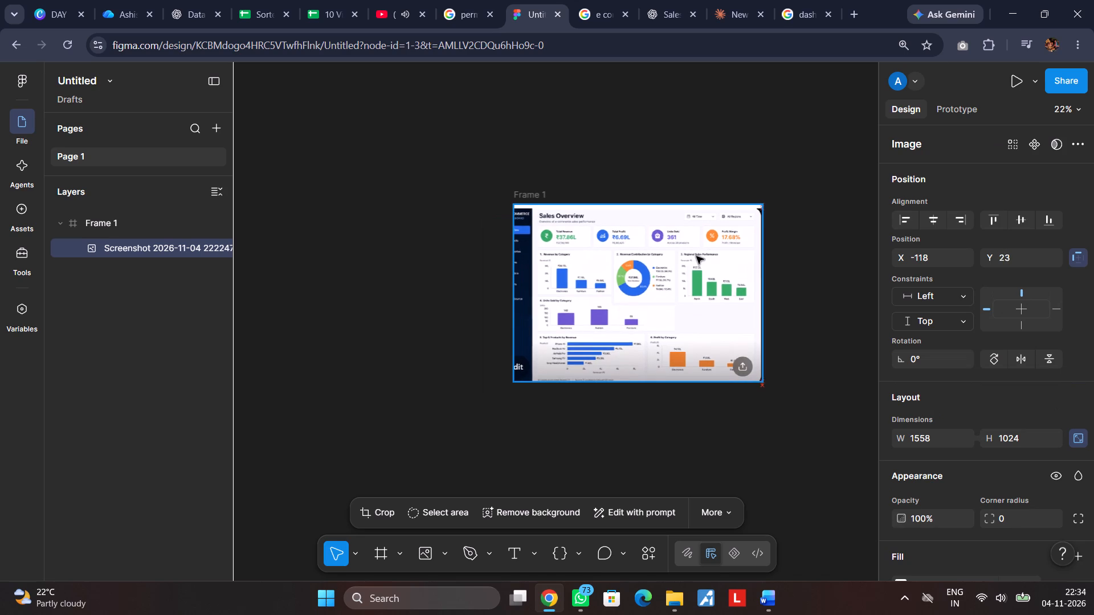
pyautogui.moveTo(696, 256); pyautogui.dragTo(899, 243)
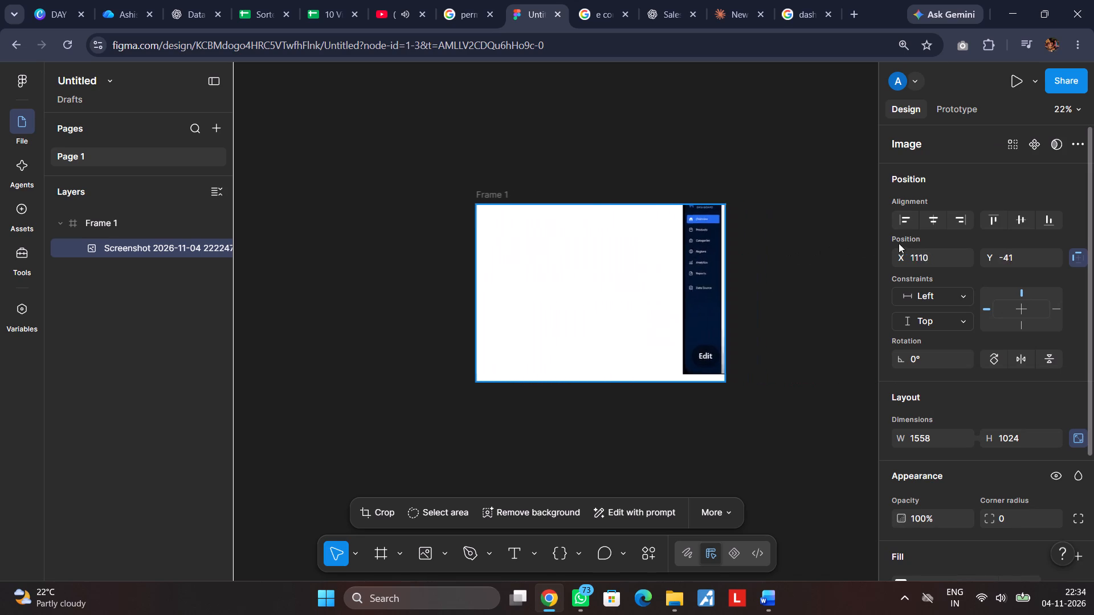
pyautogui.moveTo(899, 243); pyautogui.dragTo(692, 260)
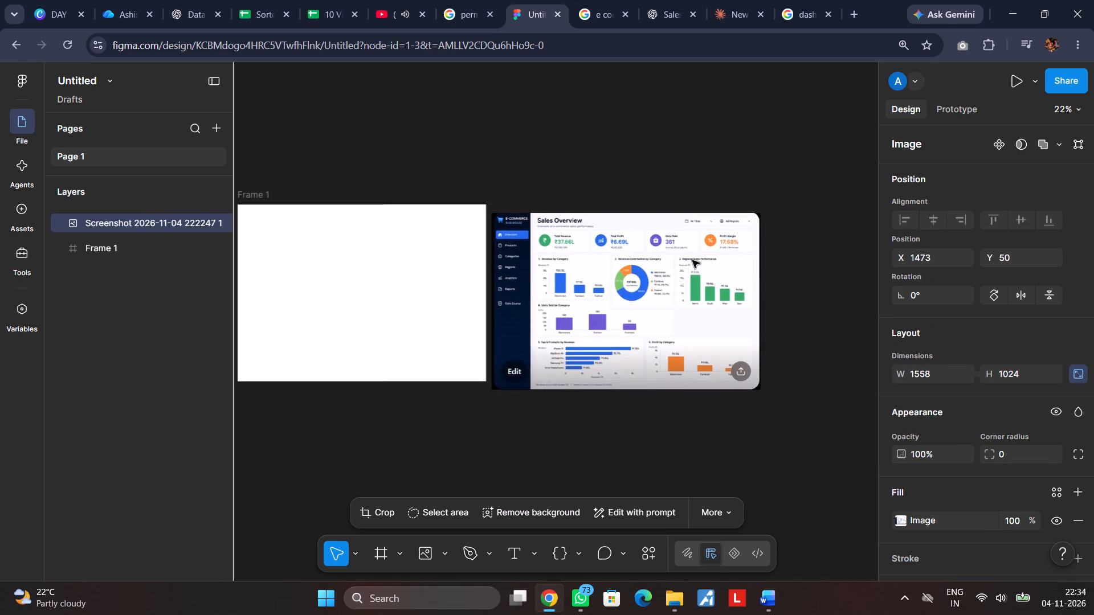
pyautogui.moveTo(692, 260); pyautogui.dragTo(692, 254)
pyautogui.click(595, 166)
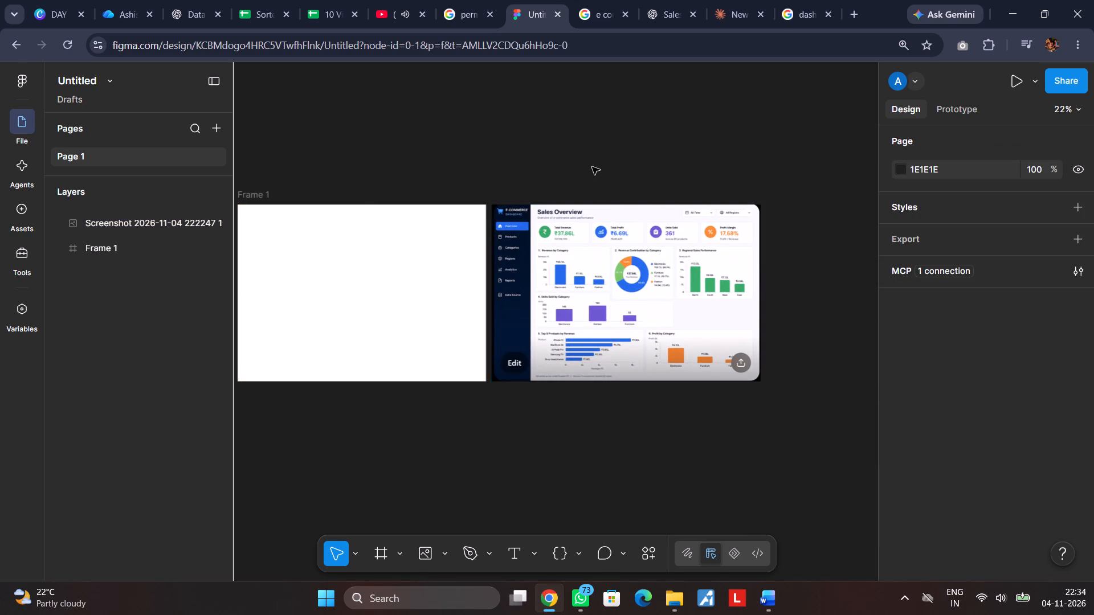
# Move the dashboard screenshot farther to the right of Frame 1, leaving a wide gap between them.
pyautogui.hscroll(1, 592, 167)
pyautogui.hscroll(-1, 592, 167)
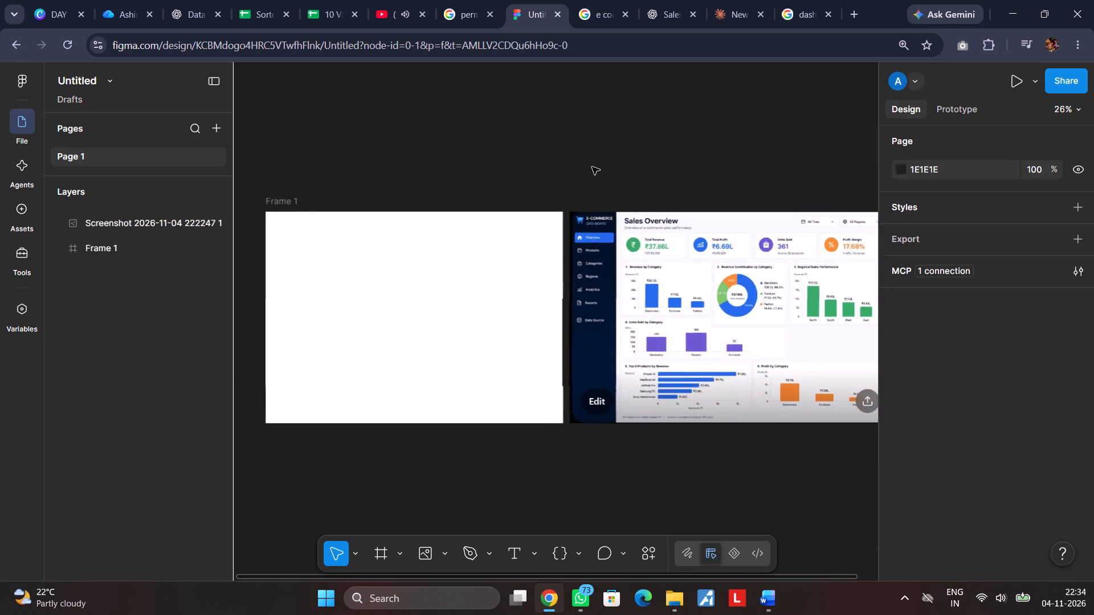
pyautogui.hscroll(-3, 592, 167)
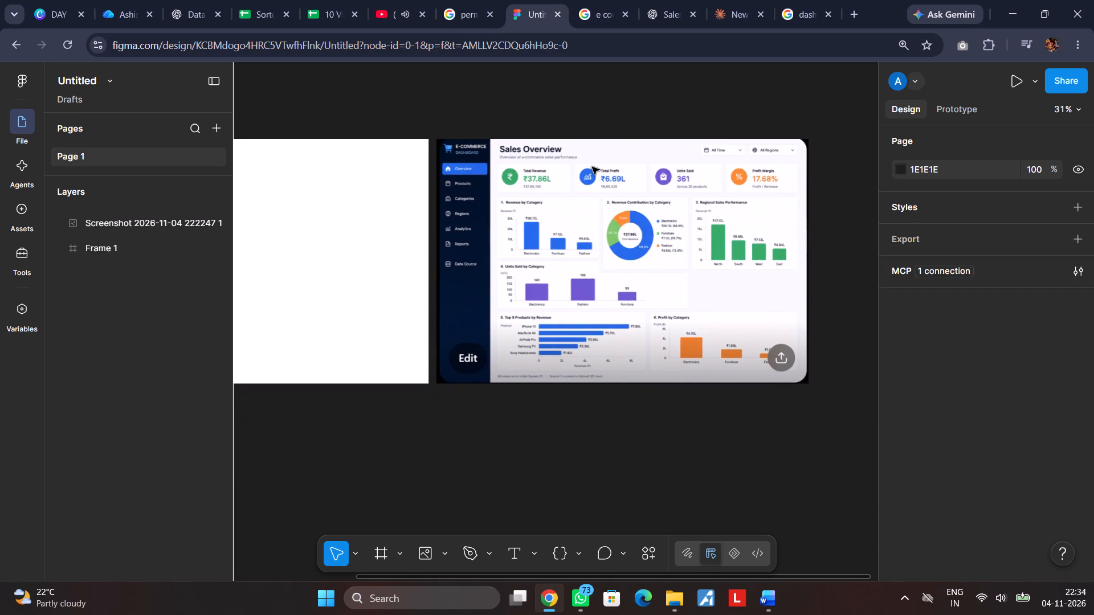
pyautogui.hscroll(1, 592, 167)
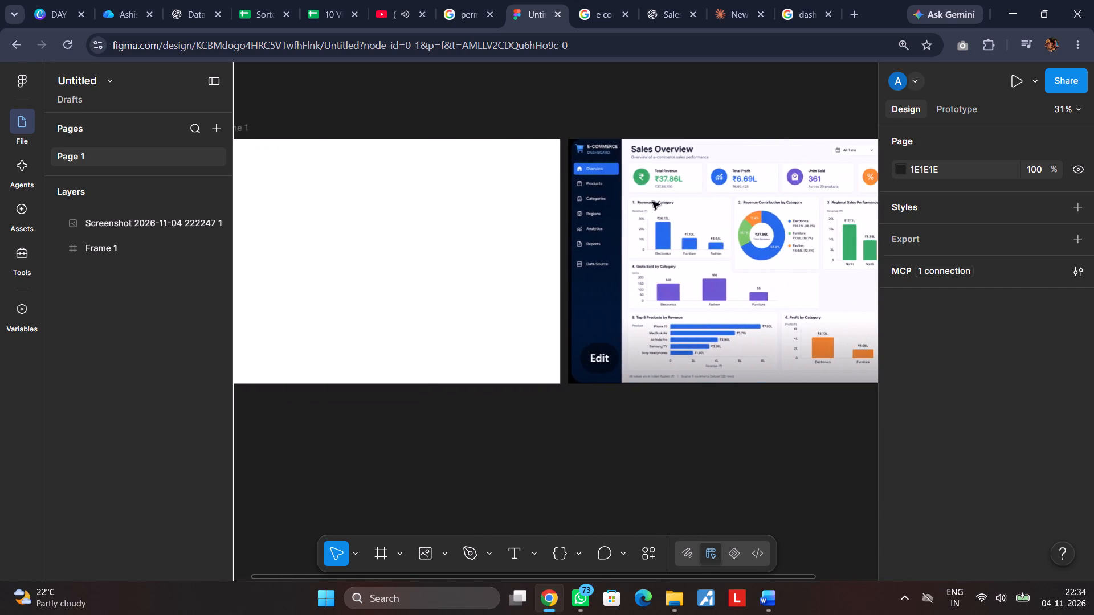
pyautogui.hscroll(1, 652, 202)
pyautogui.moveTo(604, 228); pyautogui.dragTo(982, 249)
pyautogui.click(470, 249)
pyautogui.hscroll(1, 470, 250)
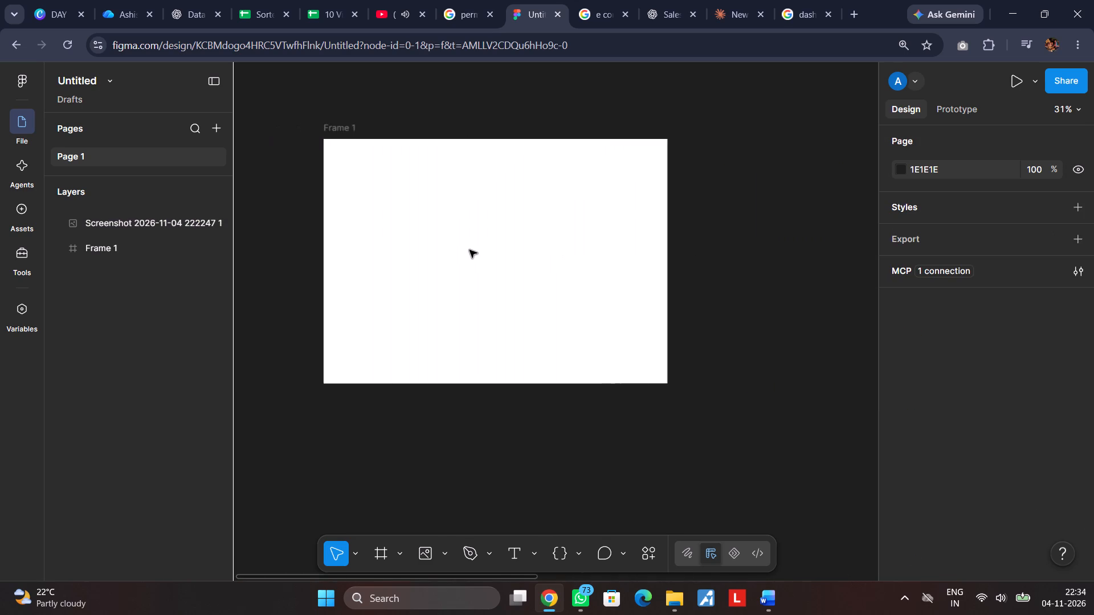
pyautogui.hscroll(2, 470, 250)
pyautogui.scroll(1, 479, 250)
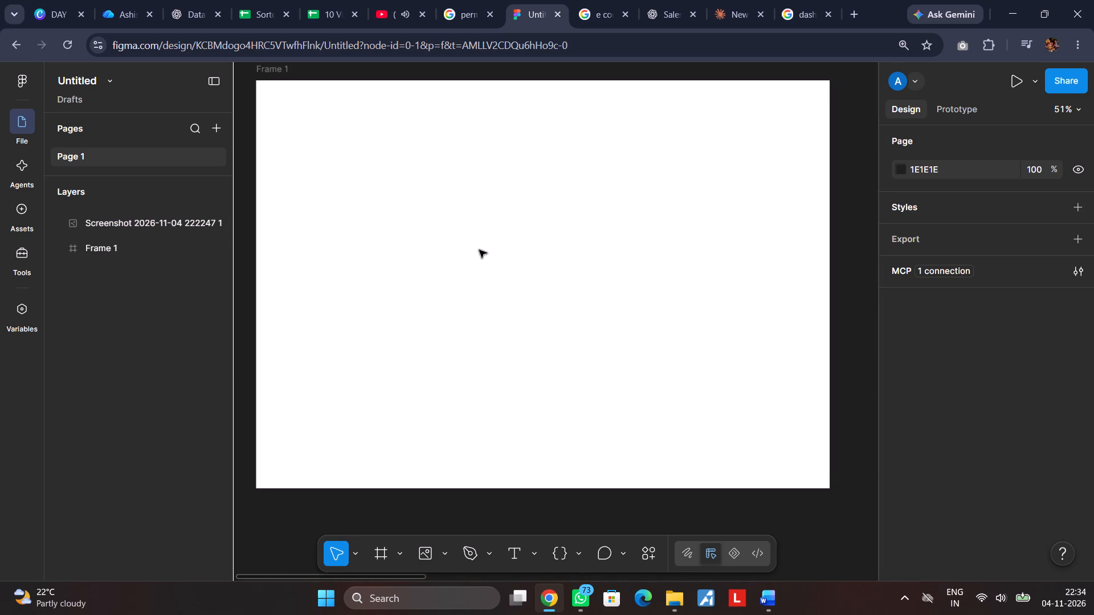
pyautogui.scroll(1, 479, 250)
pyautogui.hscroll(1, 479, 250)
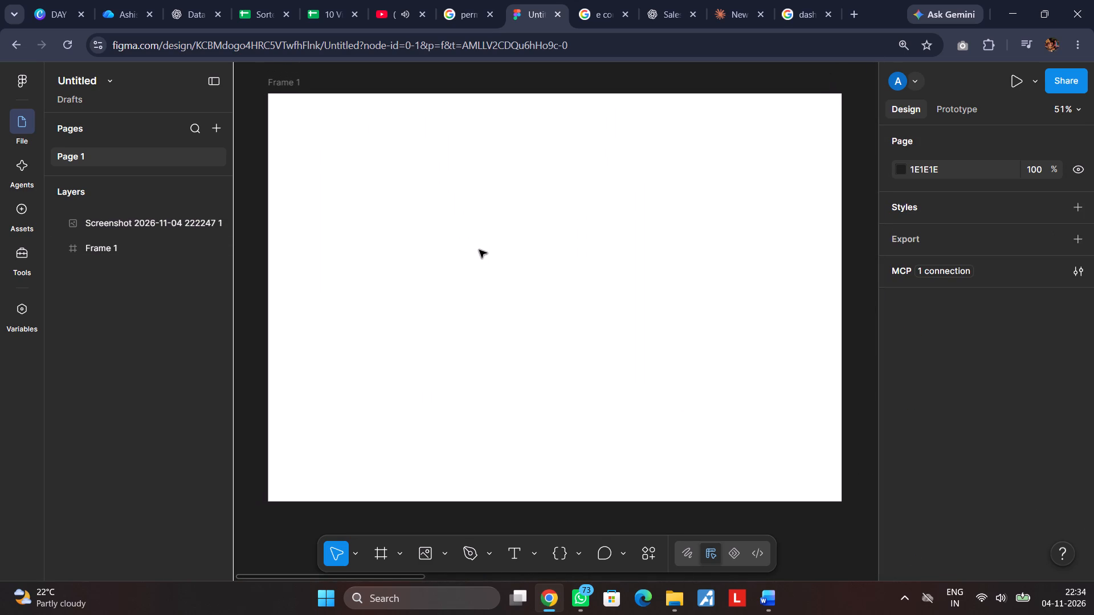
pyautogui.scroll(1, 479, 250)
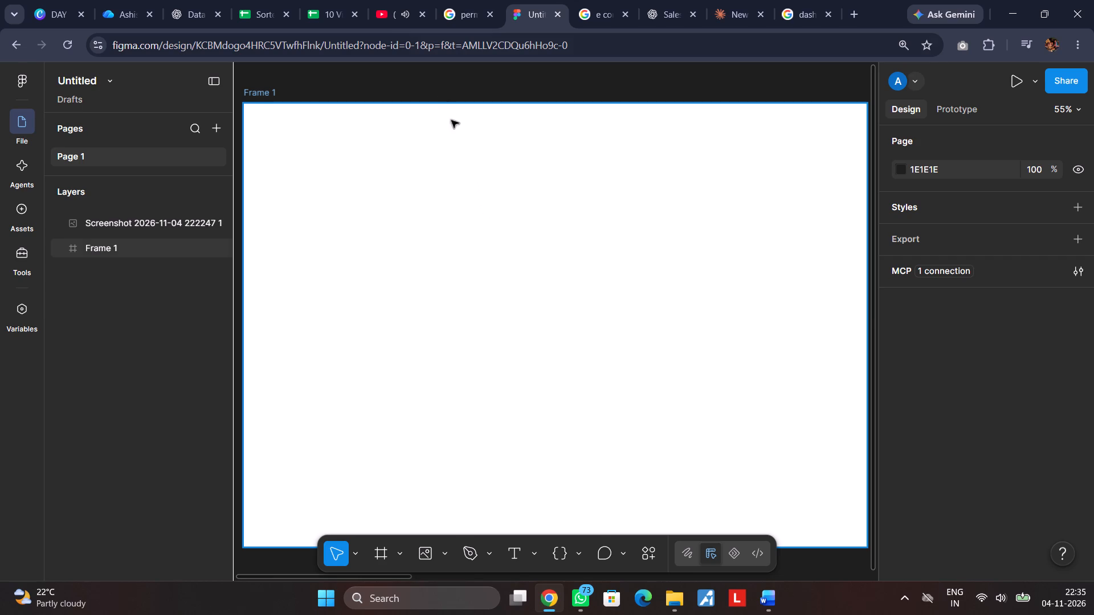
# Switch to YouTube and pause the song that is playing.
pyautogui.click(391, 15)
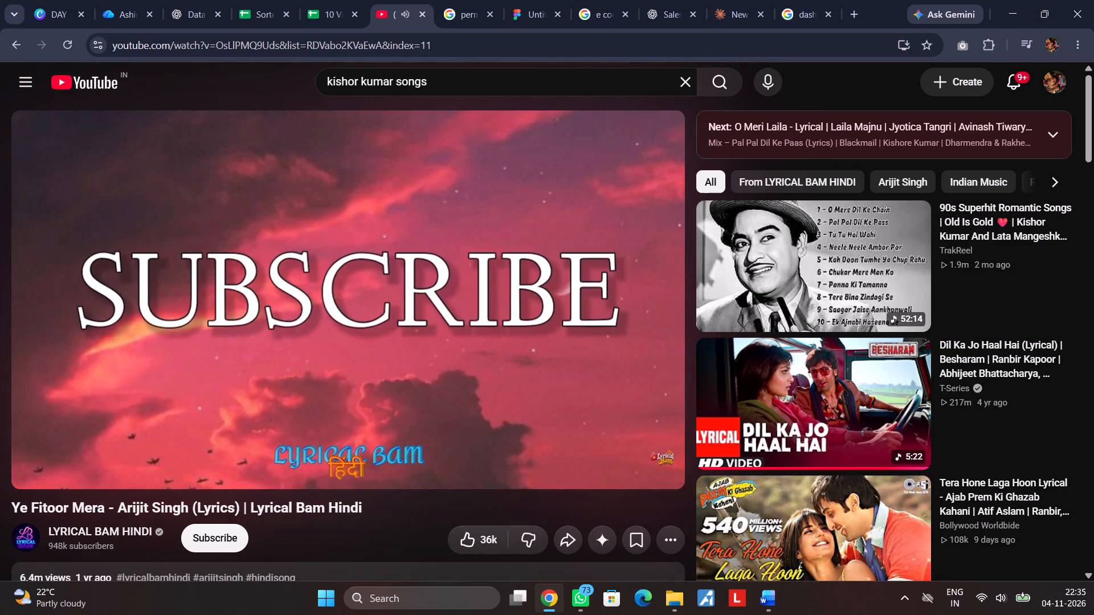
pyautogui.click(375, 303)
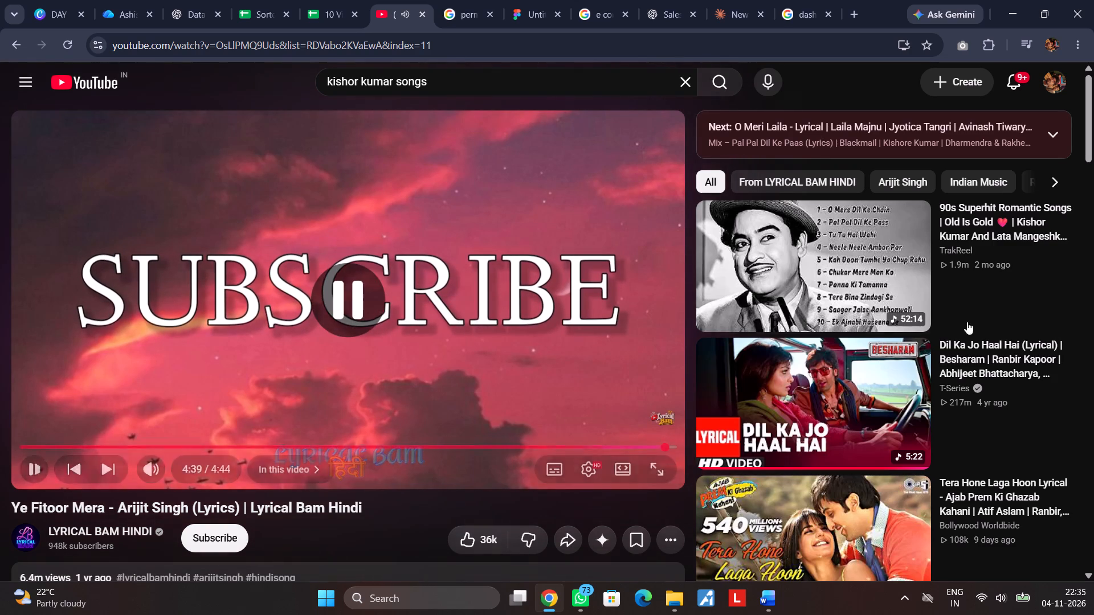
# Review the product sales table and charts in the 10 Visual Representation spreadsheet, and return to the Figma file.
pyautogui.click(317, 0)
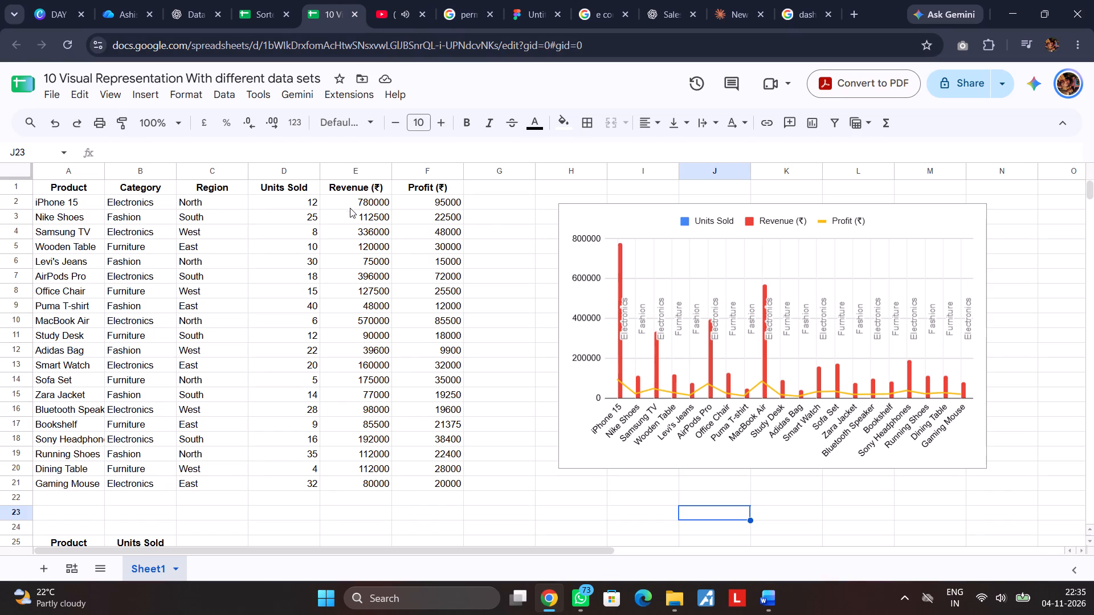
pyautogui.scroll(-6, 534, 450)
pyautogui.scroll(5, 533, 450)
pyautogui.scroll(-4, 533, 450)
pyautogui.scroll(6, 533, 449)
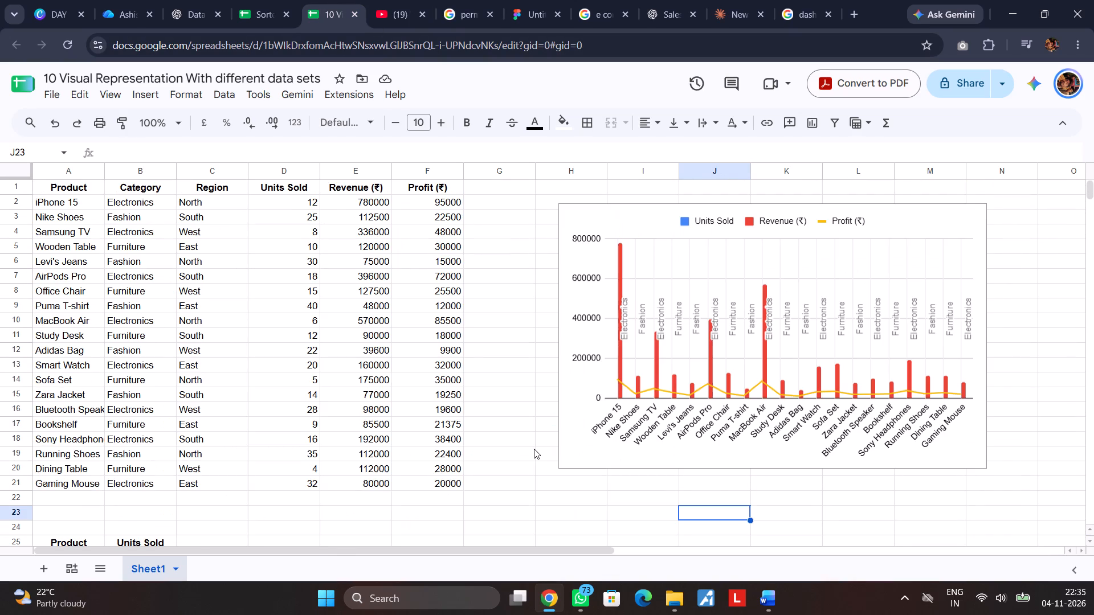
pyautogui.scroll(4, 534, 449)
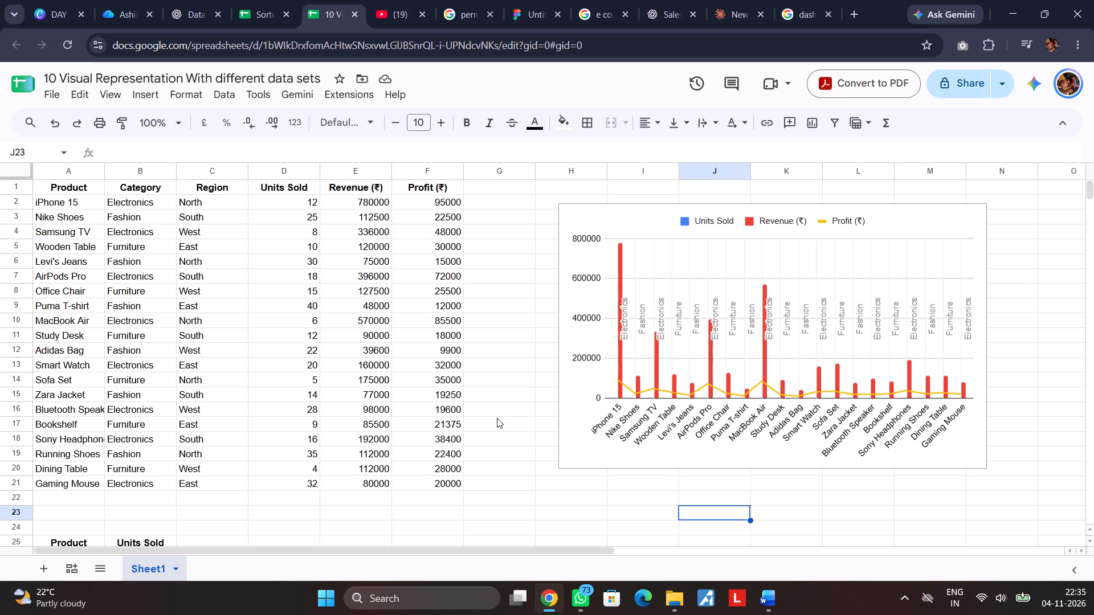
pyautogui.scroll(-20, 505, 415)
pyautogui.scroll(-9, 505, 415)
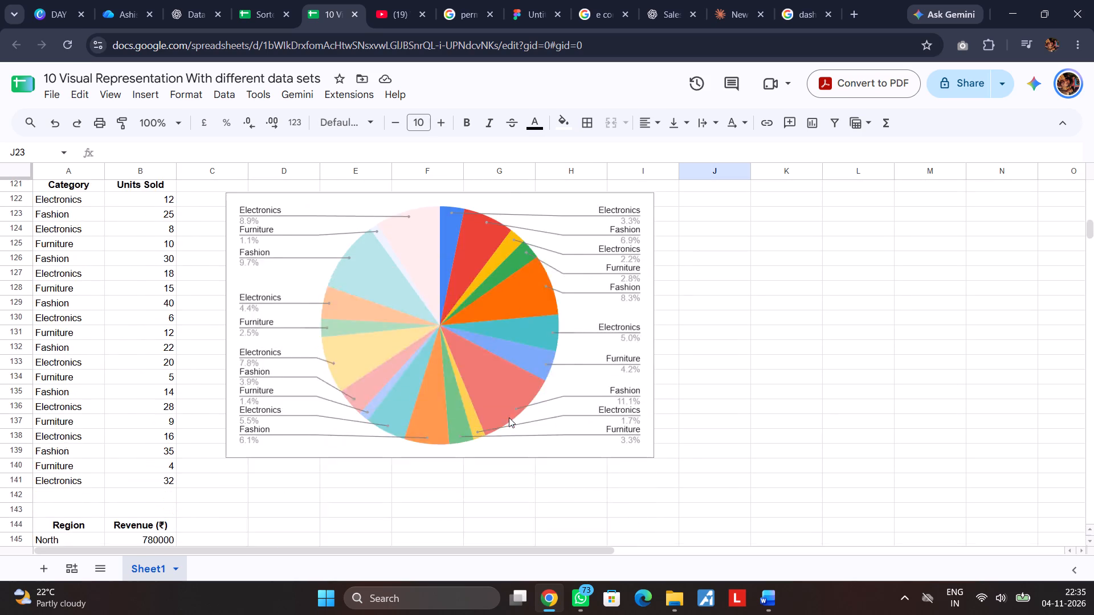
pyautogui.scroll(-20, 509, 417)
pyautogui.scroll(-2, 509, 417)
pyautogui.scroll(15, 513, 420)
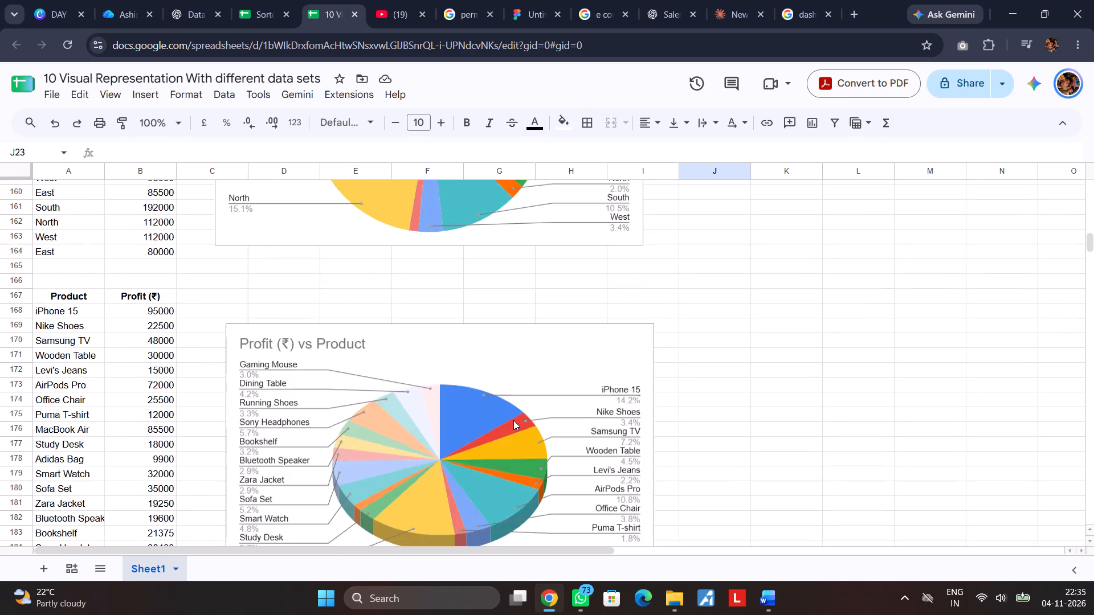
pyautogui.scroll(20, 513, 420)
pyautogui.scroll(20, 513, 420)
pyautogui.scroll(3, 513, 420)
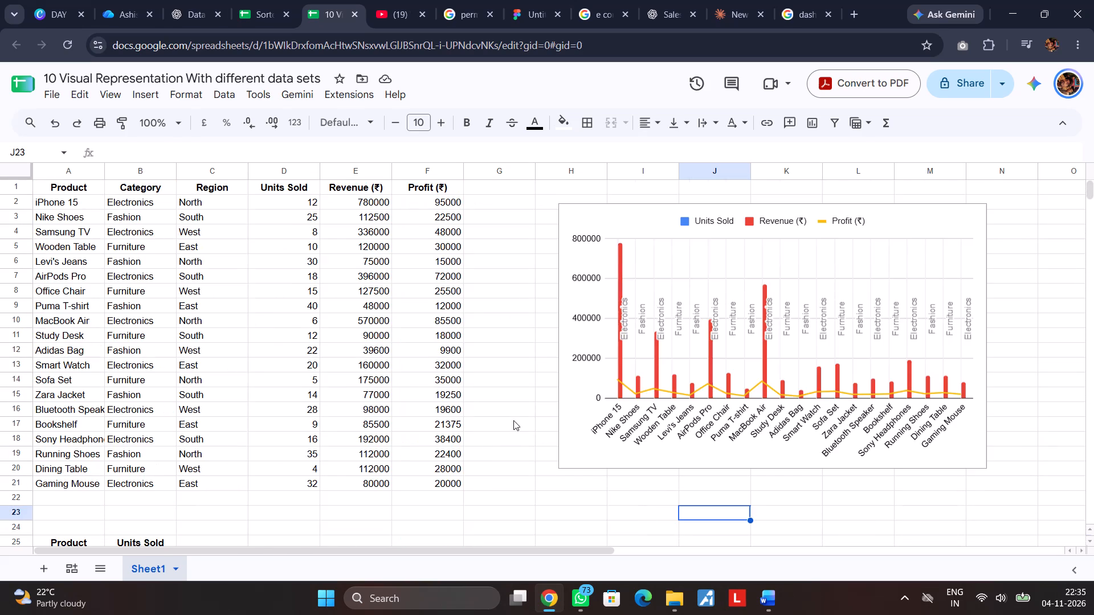
pyautogui.scroll(5, 513, 420)
pyautogui.click(533, 15)
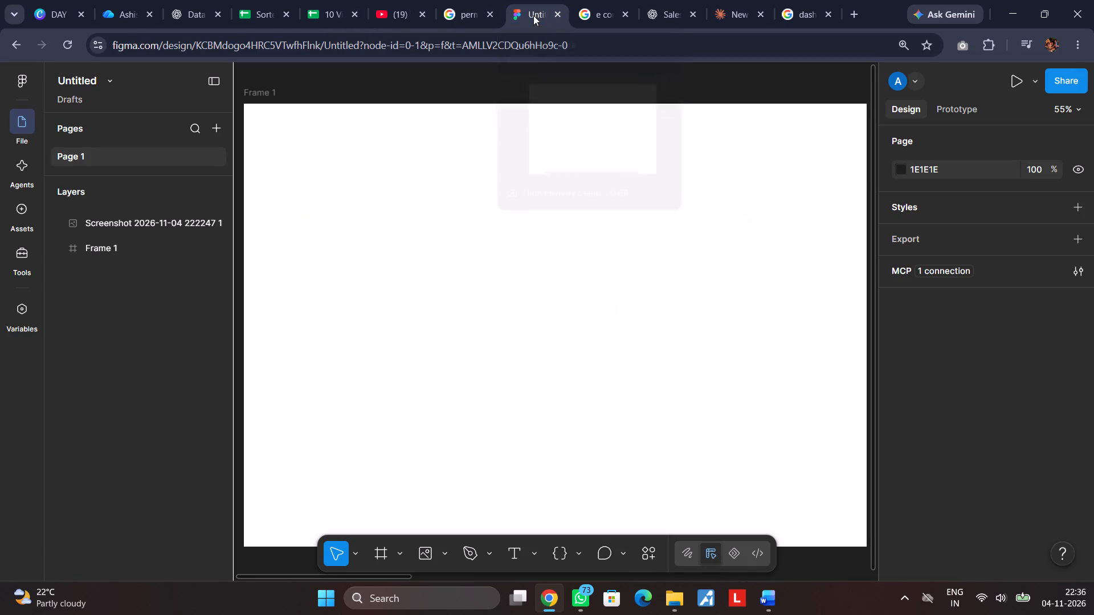
pyautogui.click(541, 76)
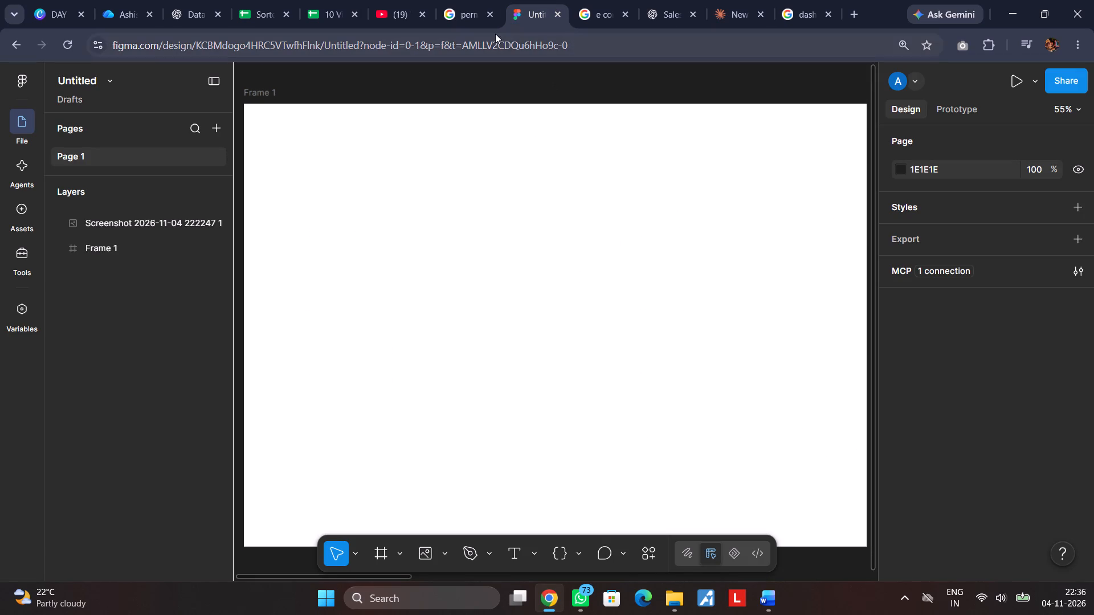